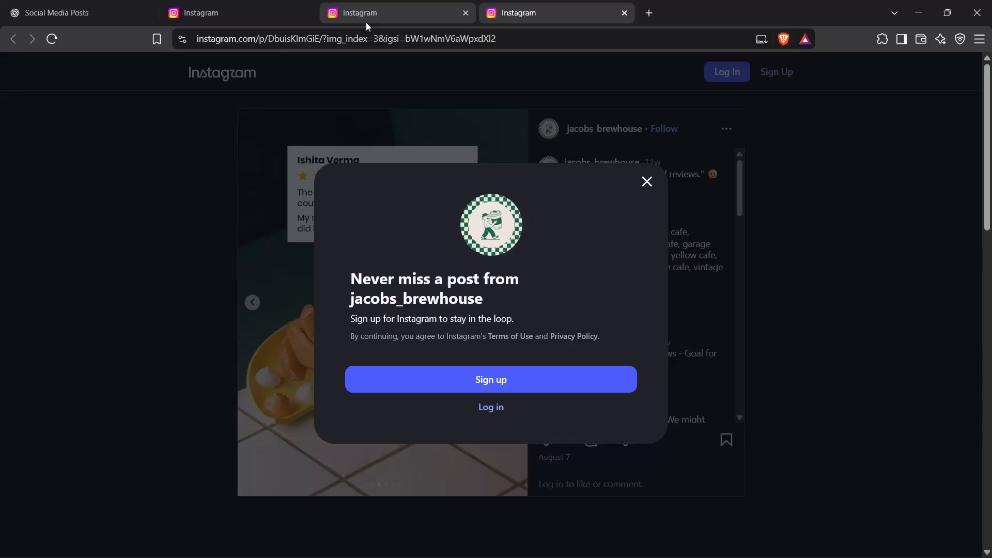
Dismiss the sign-up prompt and examine every slide of the jacobs_brewhouse "Bad Reviews" carousel post, ending on its cover slide.
{"action": "left_click", "coordinate": [649, 179]}
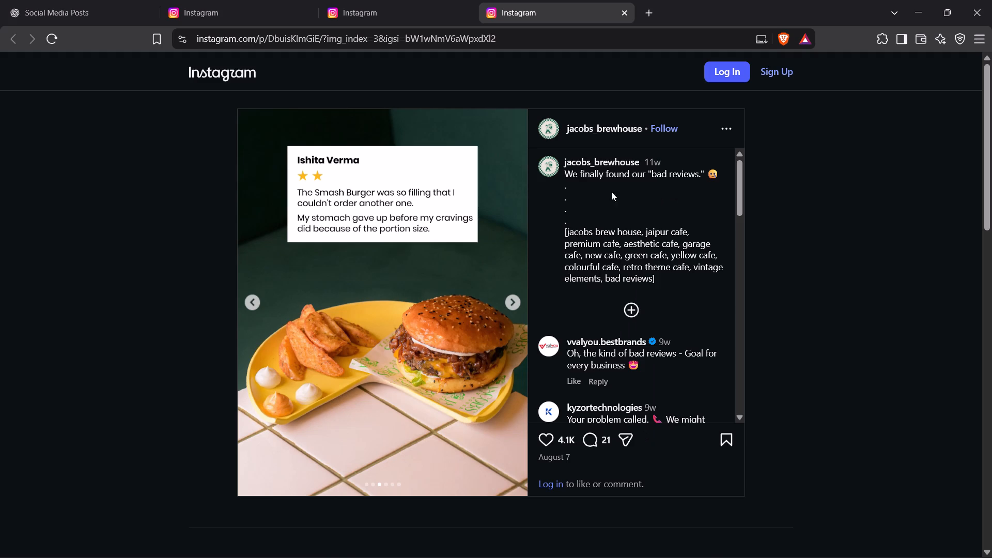
{"action": "left_click", "coordinate": [253, 298]}
{"action": "left_click", "coordinate": [253, 298]}
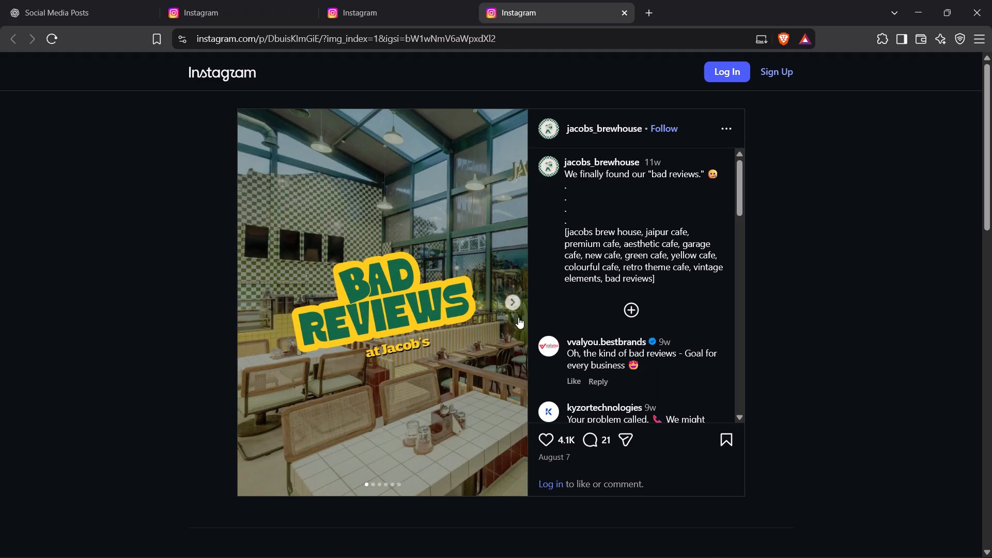
{"action": "left_click", "coordinate": [520, 296]}
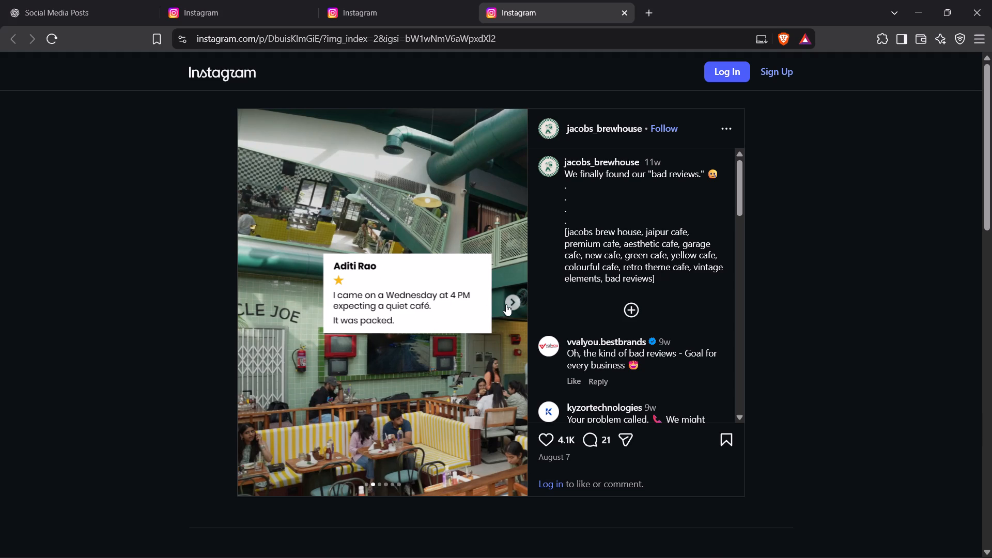
{"action": "left_click", "coordinate": [506, 304]}
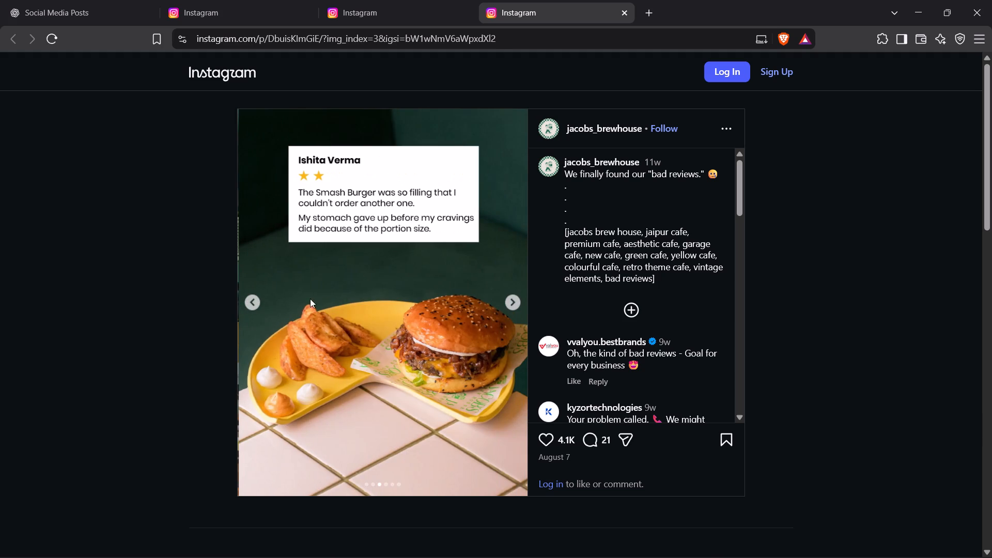
{"action": "left_click", "coordinate": [512, 299]}
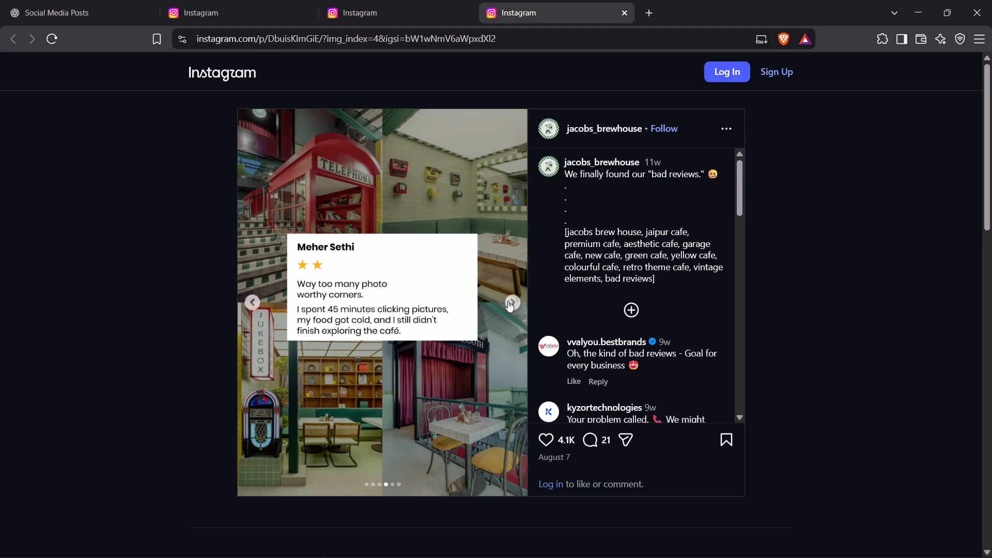
{"action": "left_click", "coordinate": [508, 301]}
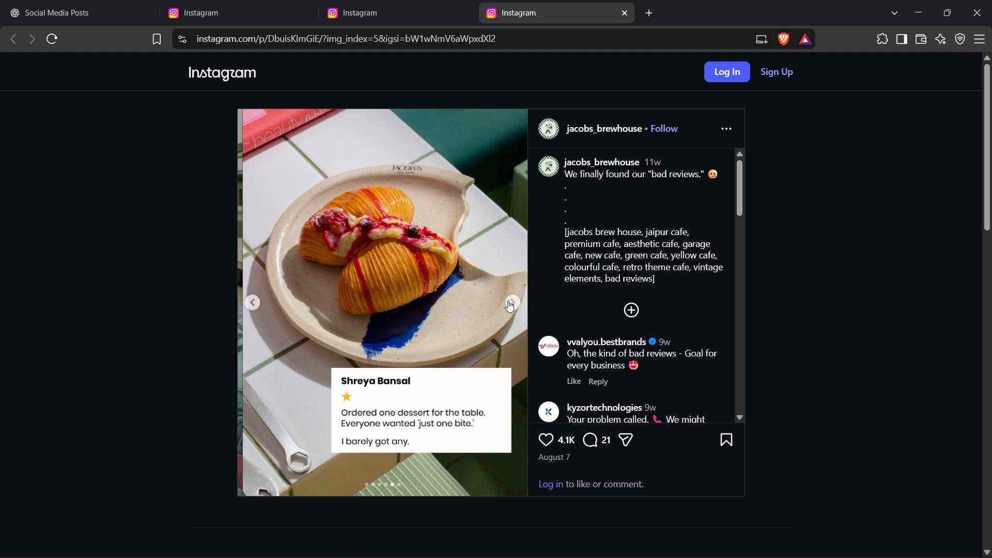
{"action": "left_click", "coordinate": [508, 301]}
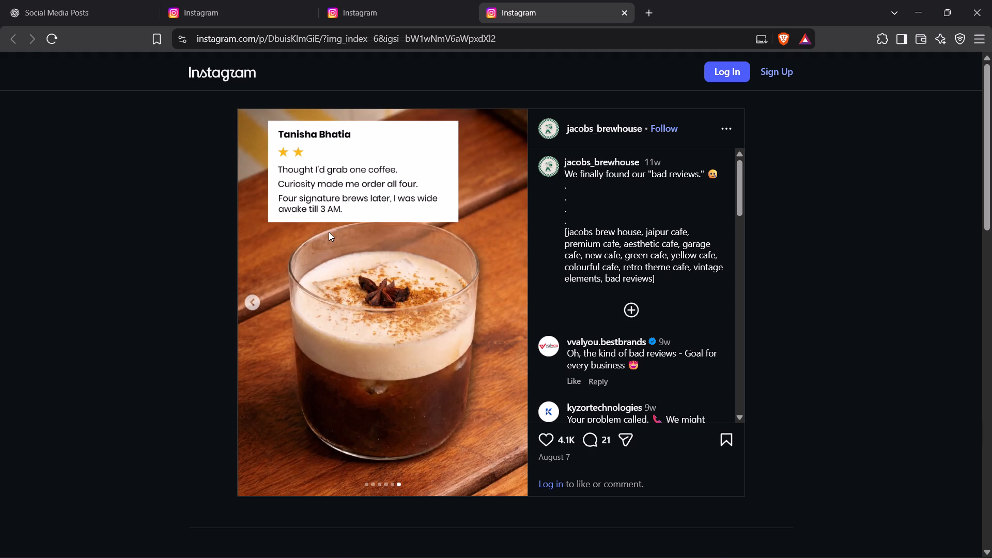
{"action": "scroll", "coordinate": [329, 232], "scroll_direction": "up", "scroll_amount": 1}
{"action": "left_click", "coordinate": [248, 296]}
{"action": "left_click", "coordinate": [248, 296]}
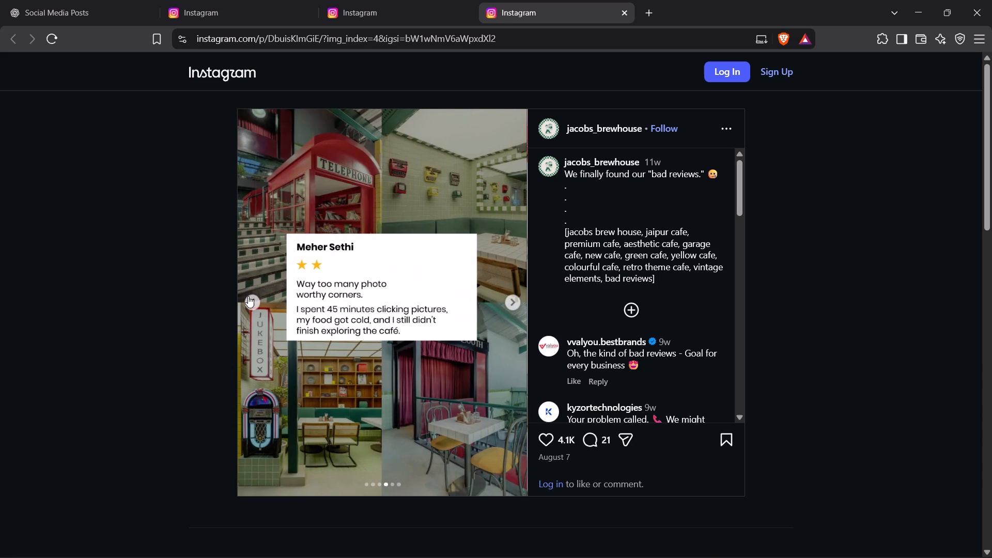
{"action": "left_click", "coordinate": [248, 296]}
{"action": "left_click", "coordinate": [248, 296]}
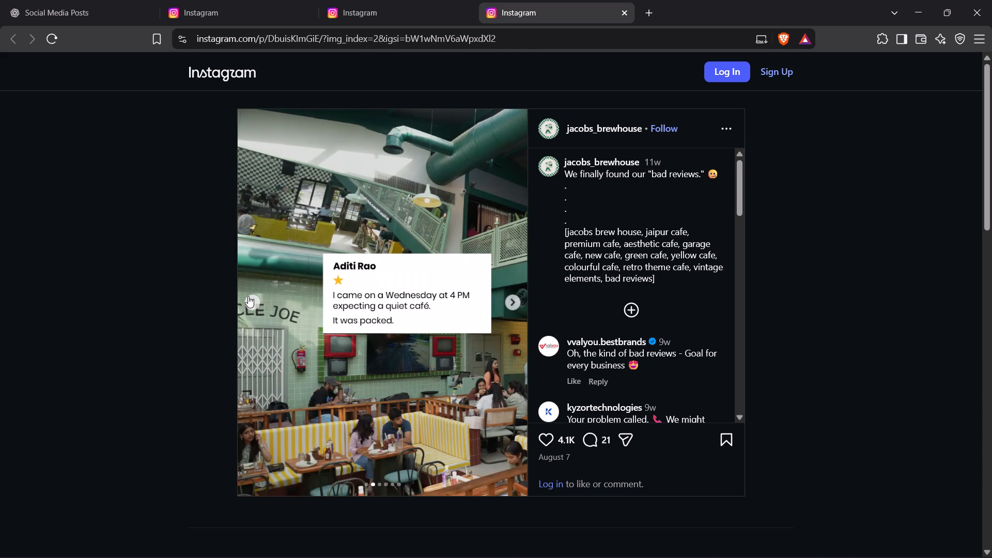
{"action": "left_click", "coordinate": [248, 296]}
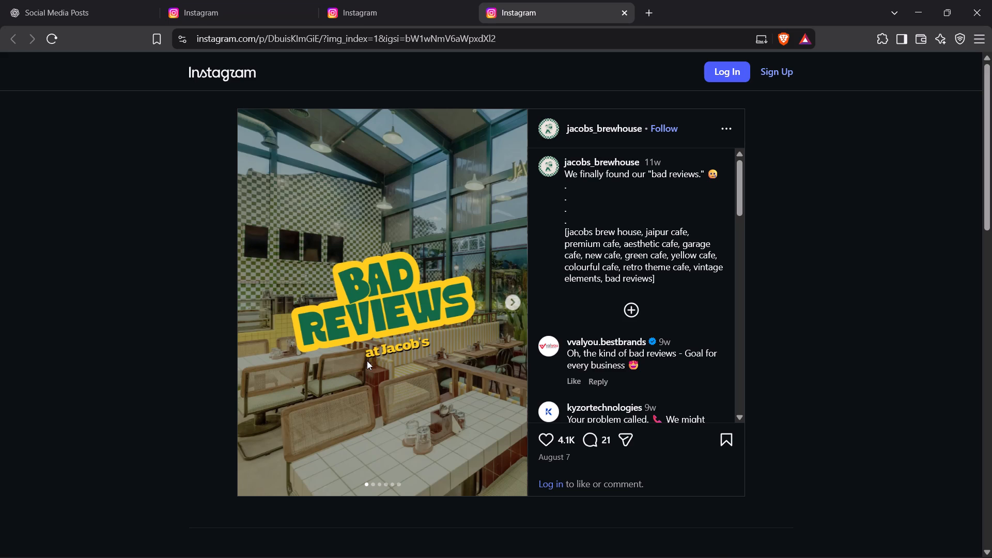
Try to open the jacobs_brewhouse profile from the post.
{"action": "left_click", "coordinate": [617, 131]}
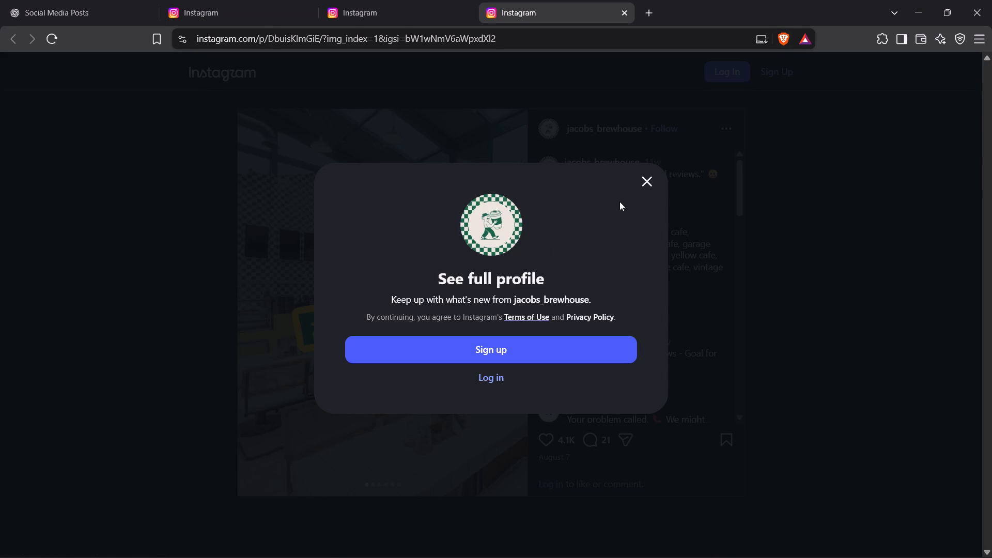
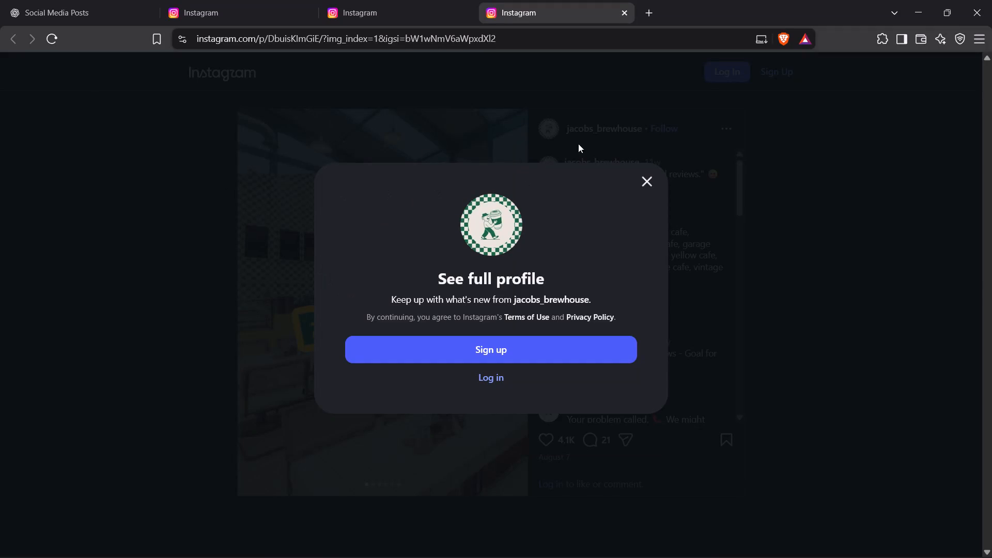
Dismiss the sign-up prompt to return to the jacobs_brewhouse "Bad Reviews" post.
{"action": "left_click", "coordinate": [652, 182]}
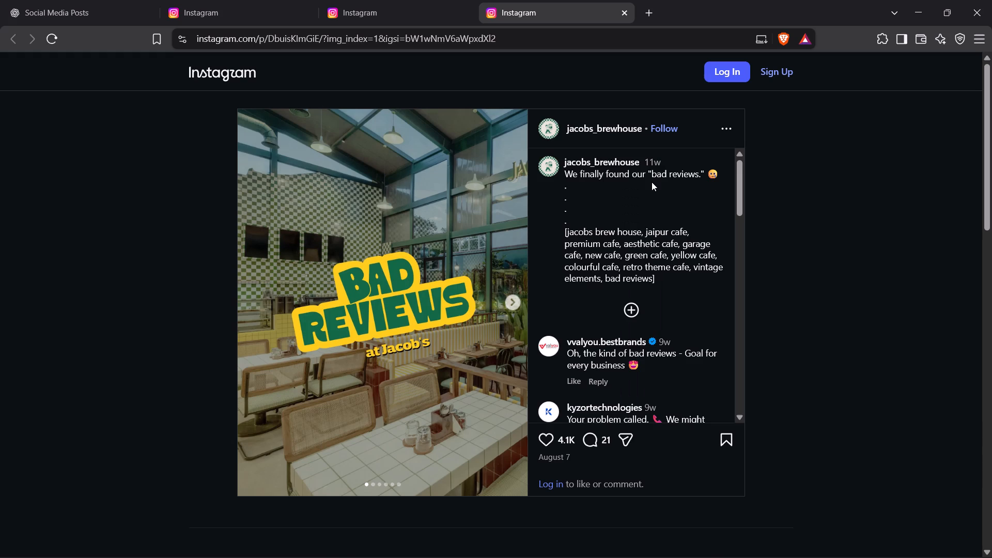
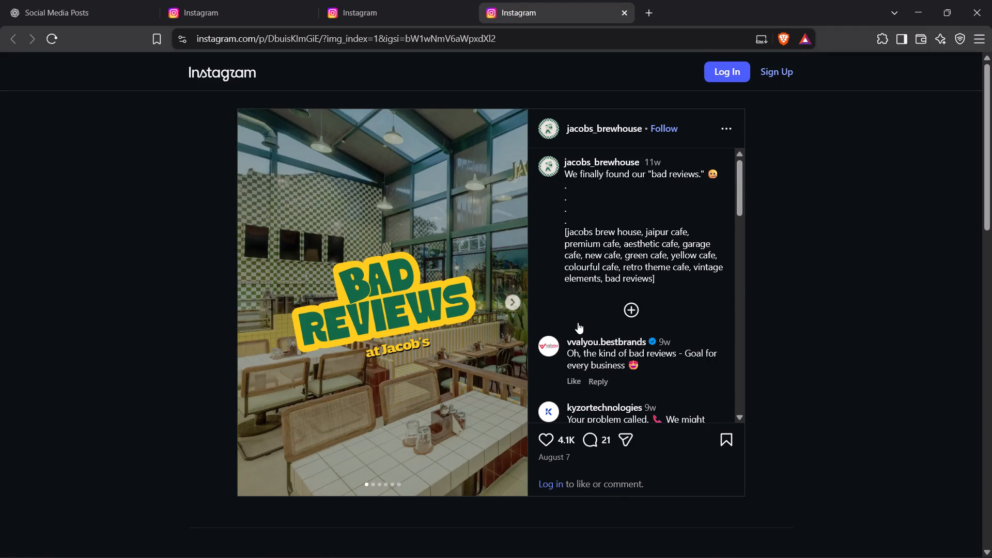
Examine the jacobs_brewhouse "Bad Reviews" carousel again, advancing from the cover to the fourth slide.
{"action": "left_click", "coordinate": [514, 301]}
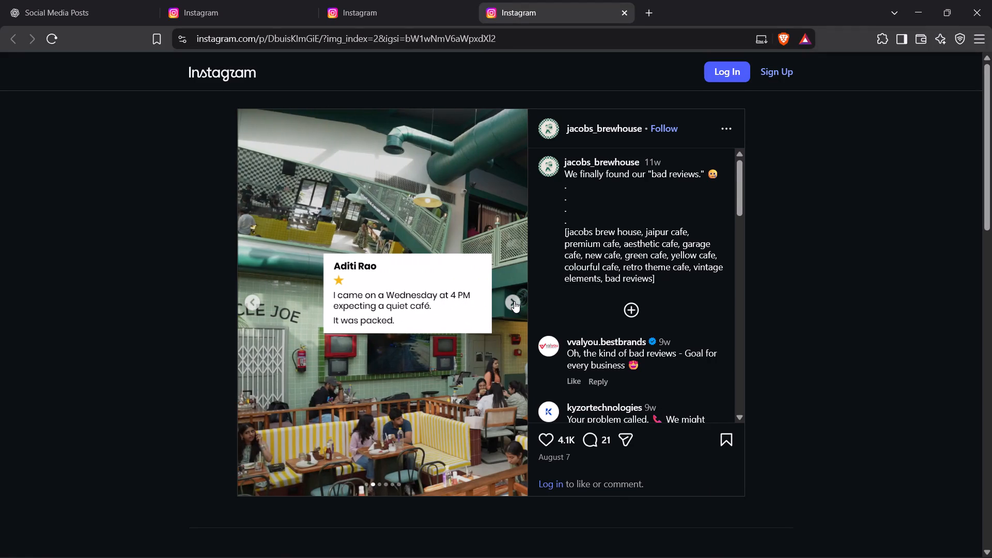
{"action": "left_click", "coordinate": [514, 301]}
{"action": "left_click", "coordinate": [514, 301]}
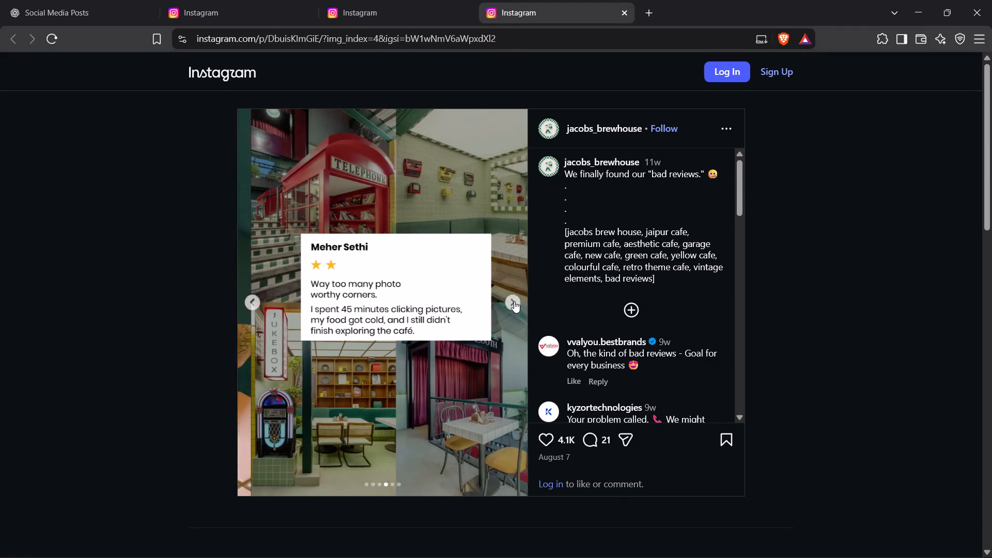
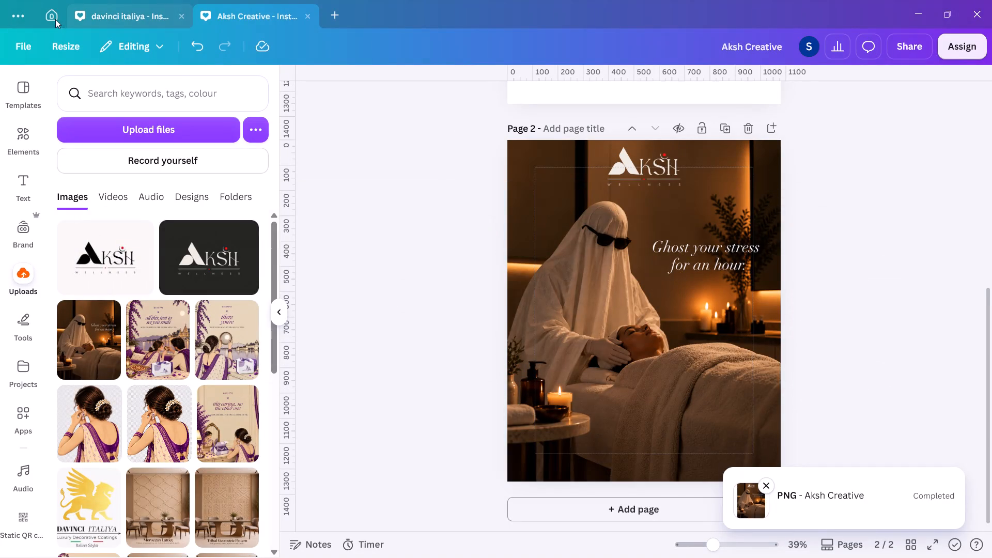
Switch to Canva and create a blank Instagram Post (4:5) design.
{"action": "left_click", "coordinate": [55, 18]}
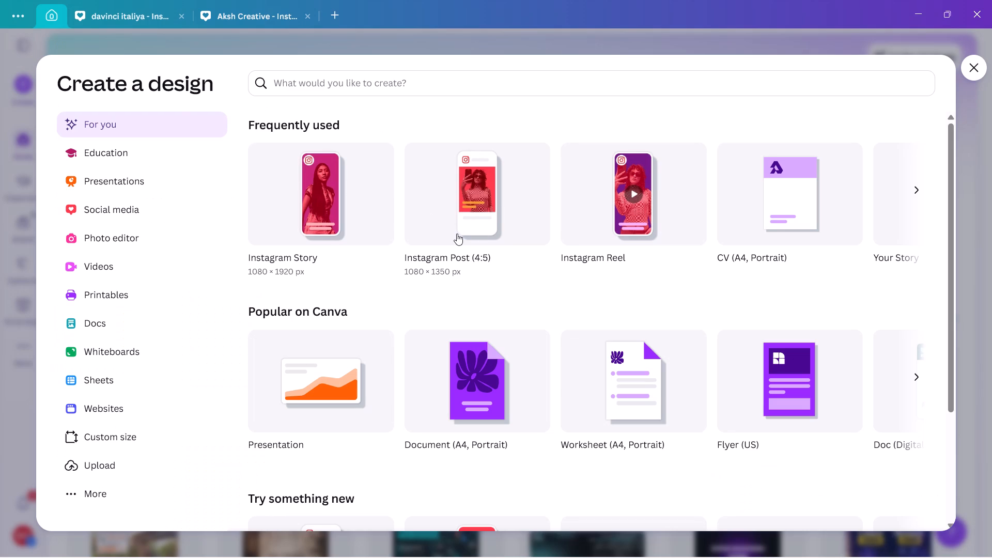
{"action": "left_click", "coordinate": [503, 225]}
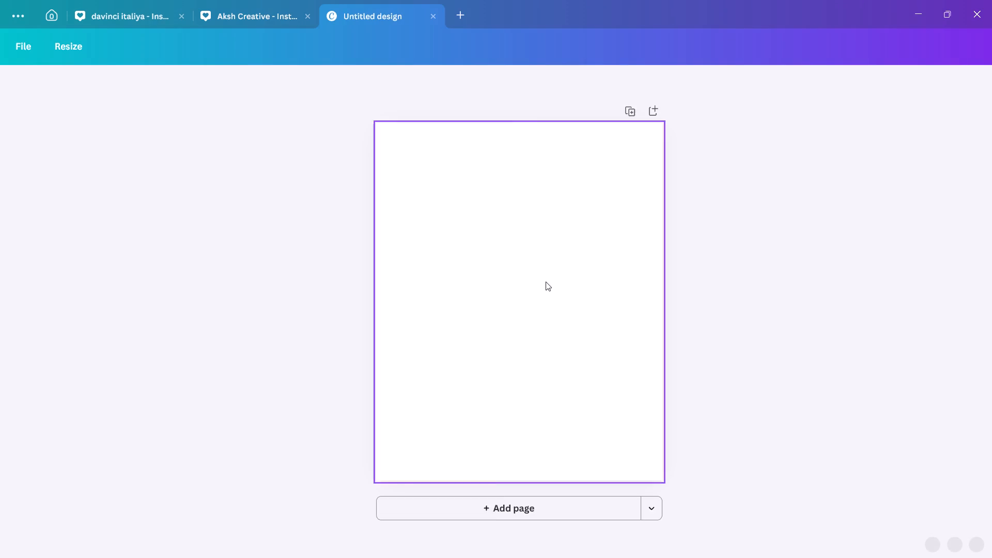
Paste the copied स्वामी दरबार storefront photo onto the blank page, then crop and enlarge it to cover the whole page.
{"action": "left_click", "coordinate": [546, 282]}
{"action": "key", "text": "ctrl+v"}
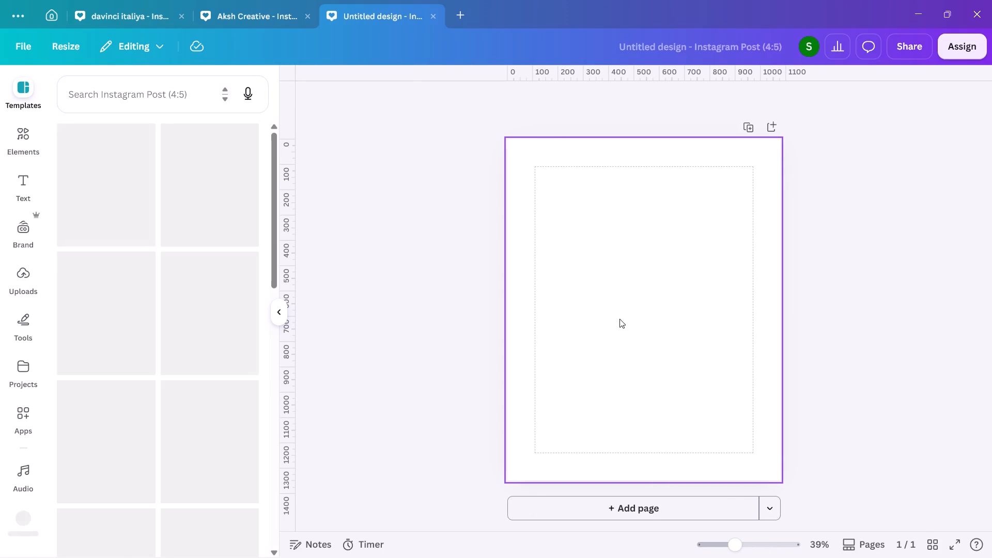
{"action": "left_click_drag", "start_coordinate": [646, 335], "coordinate": [612, 309]}
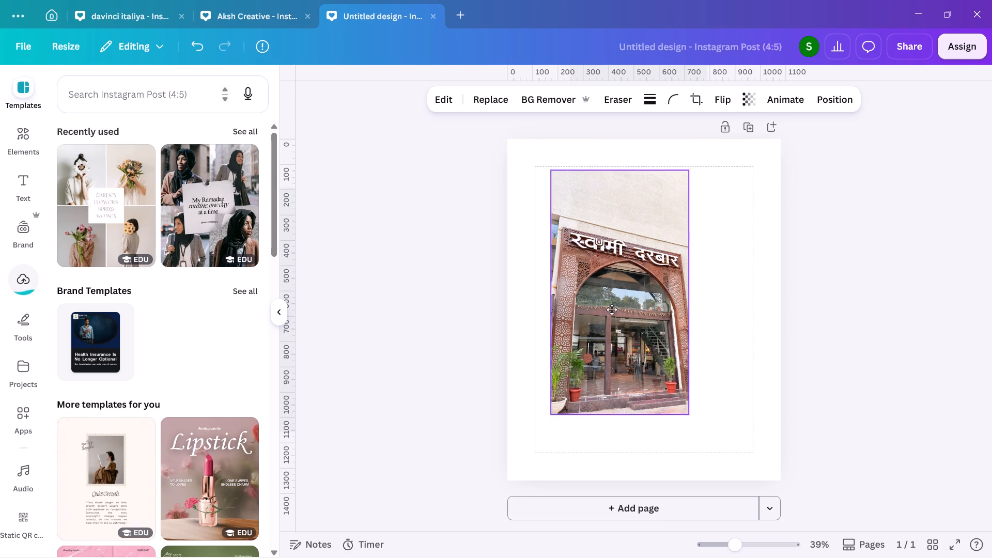
{"action": "left_click_drag", "start_coordinate": [612, 309], "coordinate": [581, 292]}
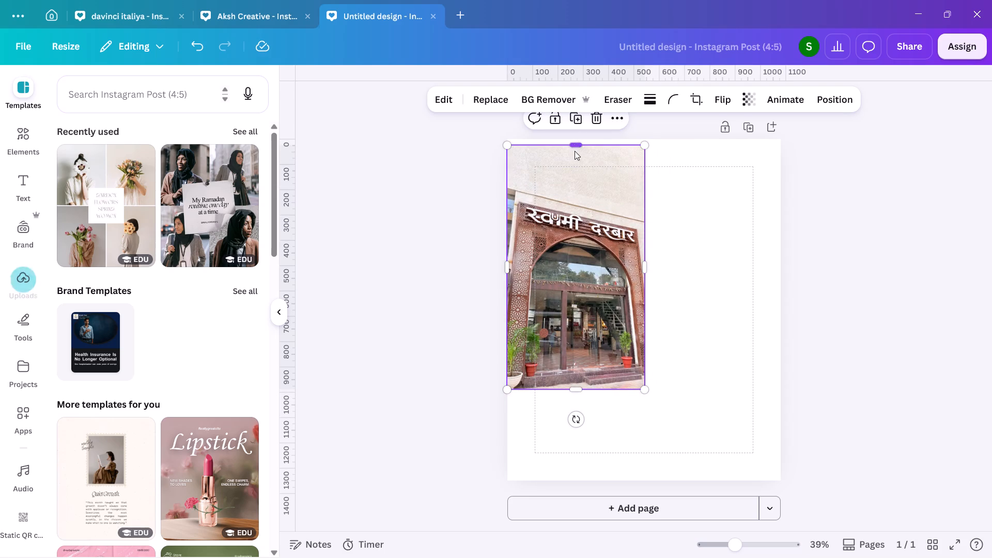
{"action": "left_click_drag", "start_coordinate": [575, 147], "coordinate": [580, 192]}
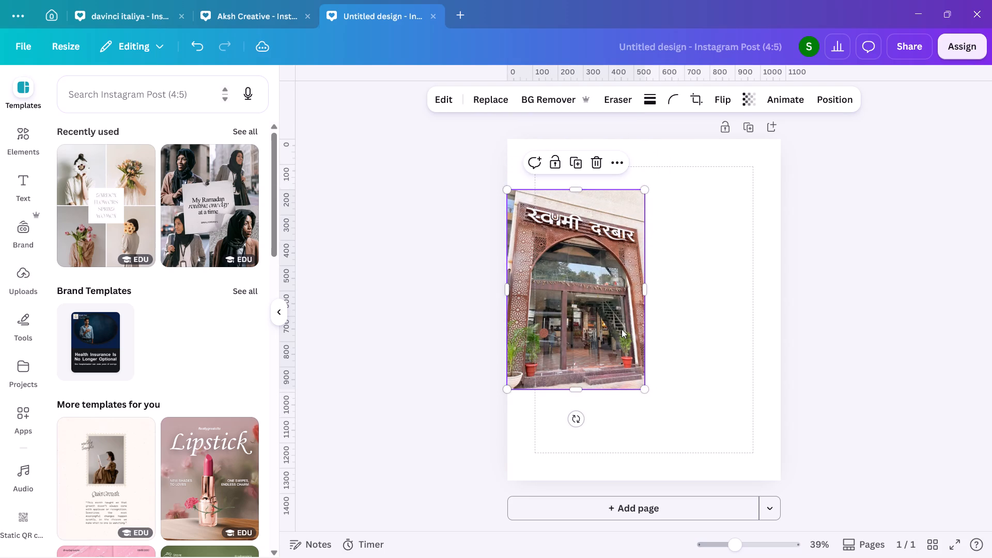
{"action": "left_click_drag", "start_coordinate": [622, 329], "coordinate": [760, 417]}
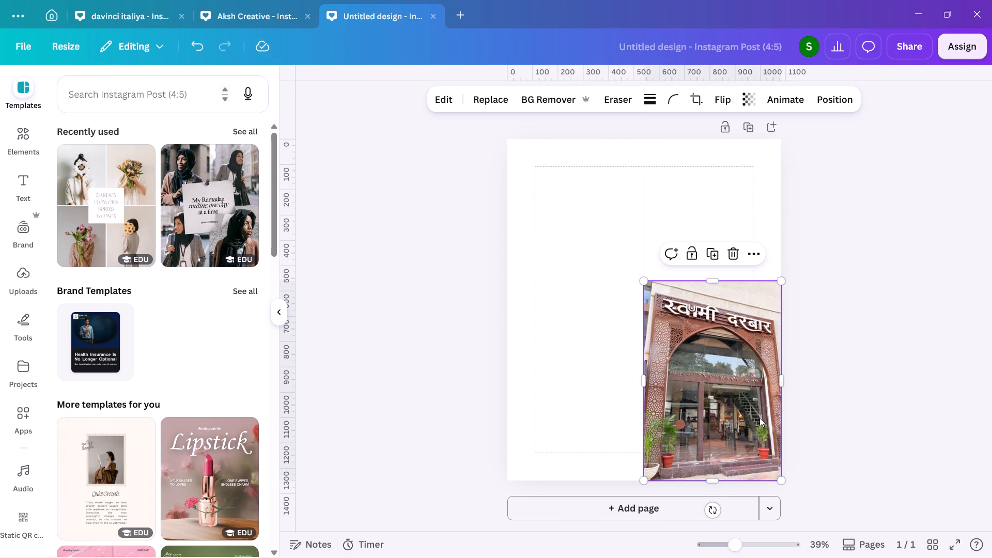
{"action": "left_click_drag", "start_coordinate": [646, 283], "coordinate": [540, 230]}
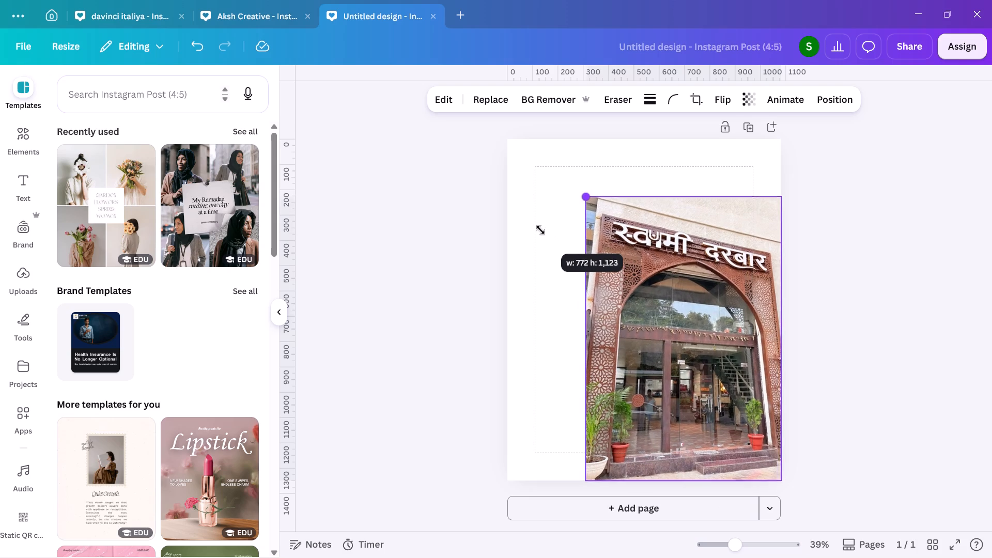
{"action": "left_click_drag", "start_coordinate": [540, 230], "coordinate": [540, 226]}
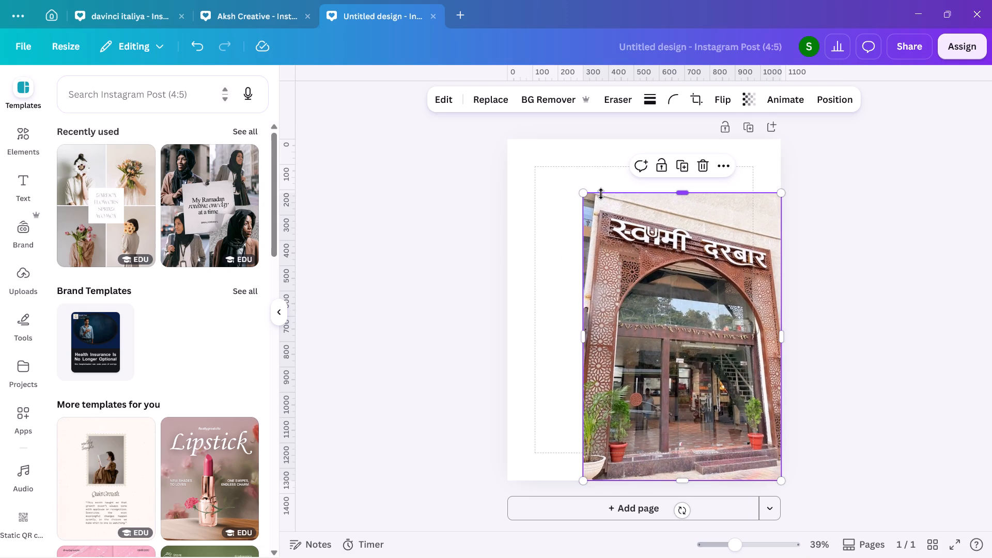
{"action": "left_click_drag", "start_coordinate": [601, 194], "coordinate": [600, 177]}
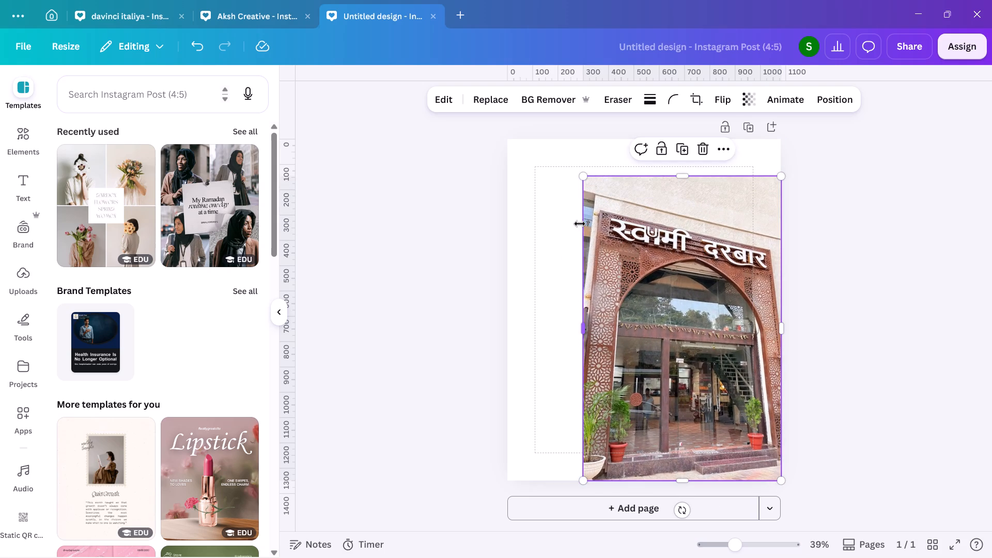
{"action": "left_click_drag", "start_coordinate": [581, 224], "coordinate": [507, 218]}
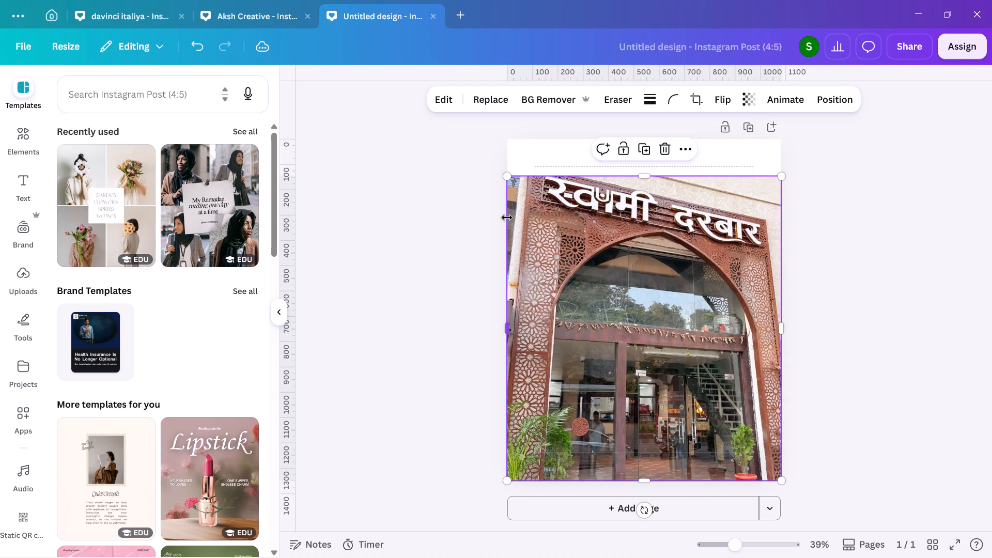
{"action": "left_click_drag", "start_coordinate": [588, 173], "coordinate": [597, 145]}
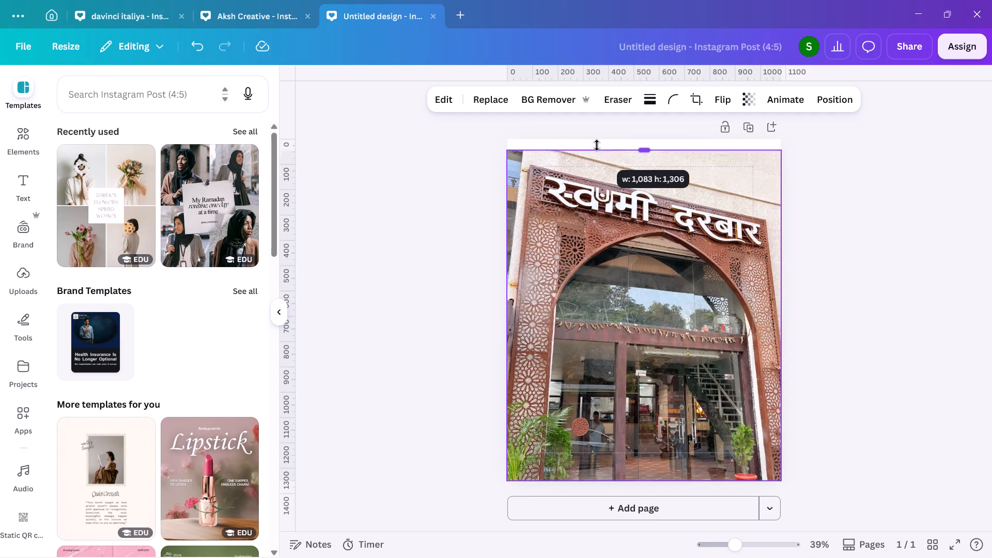
{"action": "left_click_drag", "start_coordinate": [597, 145], "coordinate": [597, 134]}
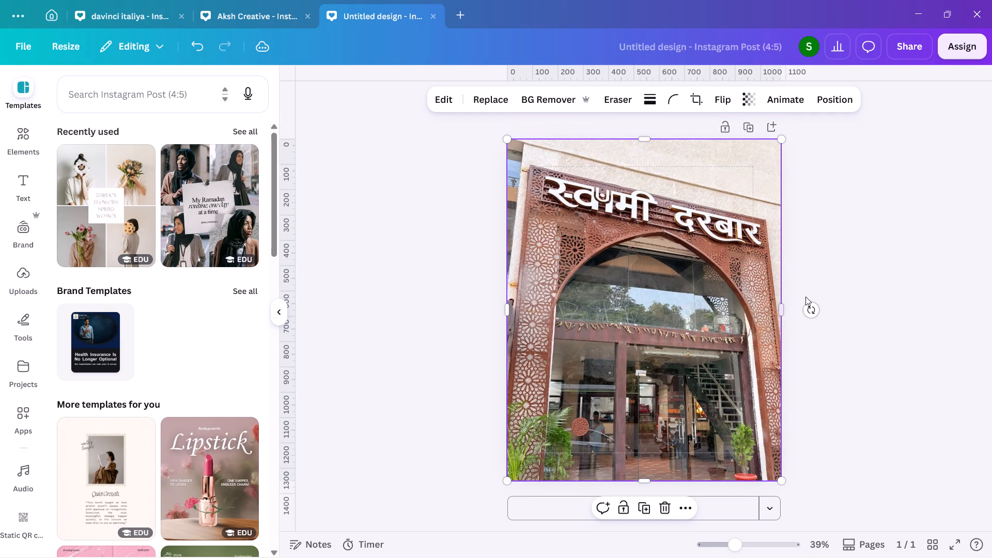
{"action": "double_click", "coordinate": [883, 346]}
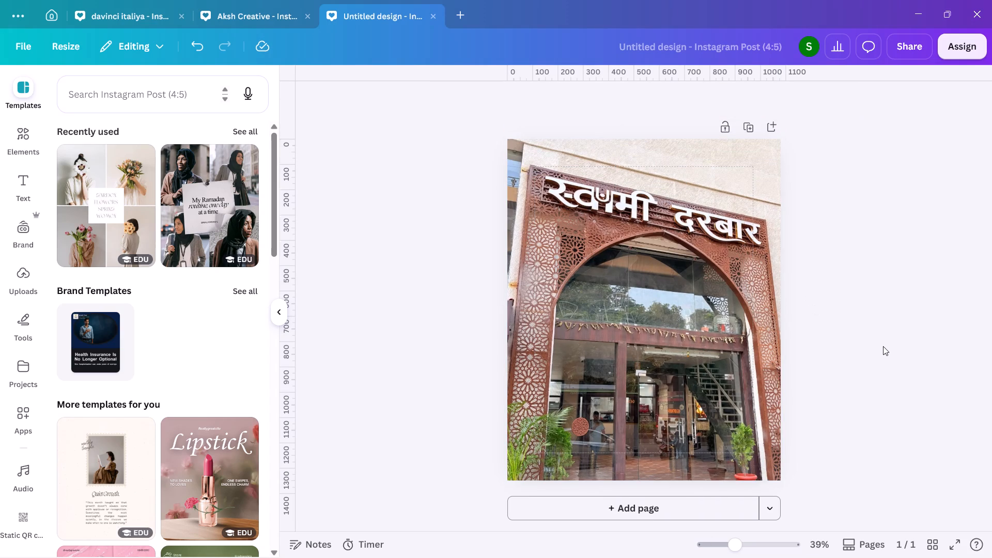
Add a Subtitle-style text box over the storefront photo reading "BAD".
{"action": "left_click", "coordinate": [29, 194]}
{"action": "left_click", "coordinate": [185, 269]}
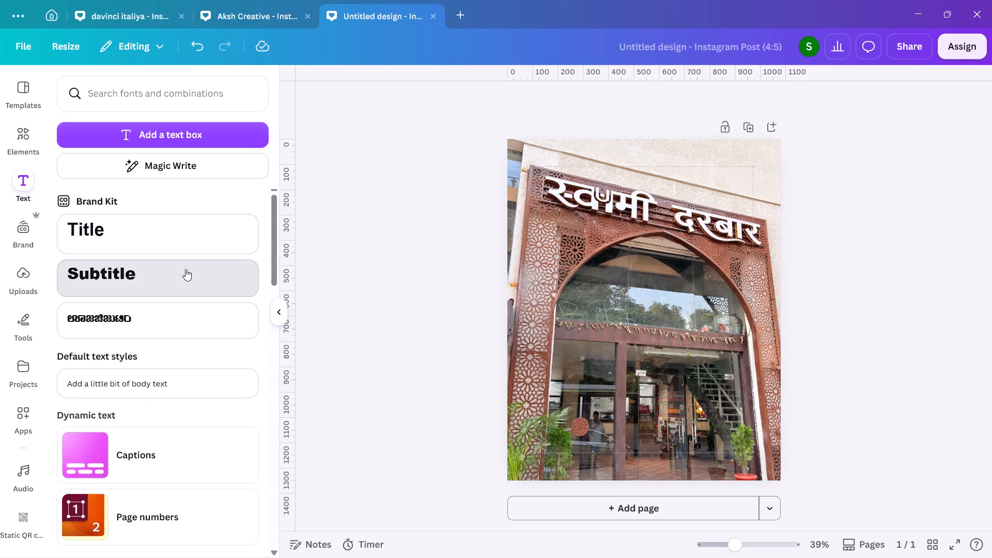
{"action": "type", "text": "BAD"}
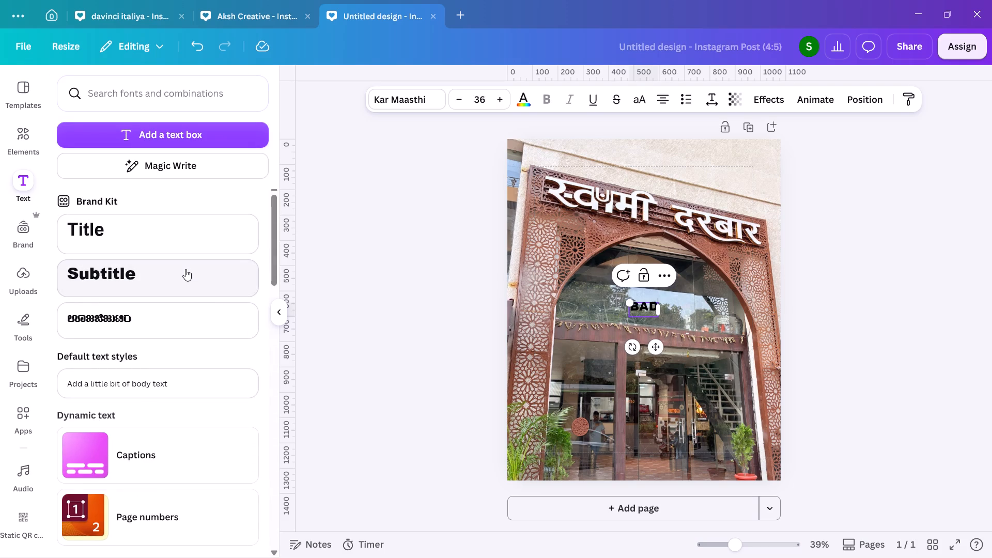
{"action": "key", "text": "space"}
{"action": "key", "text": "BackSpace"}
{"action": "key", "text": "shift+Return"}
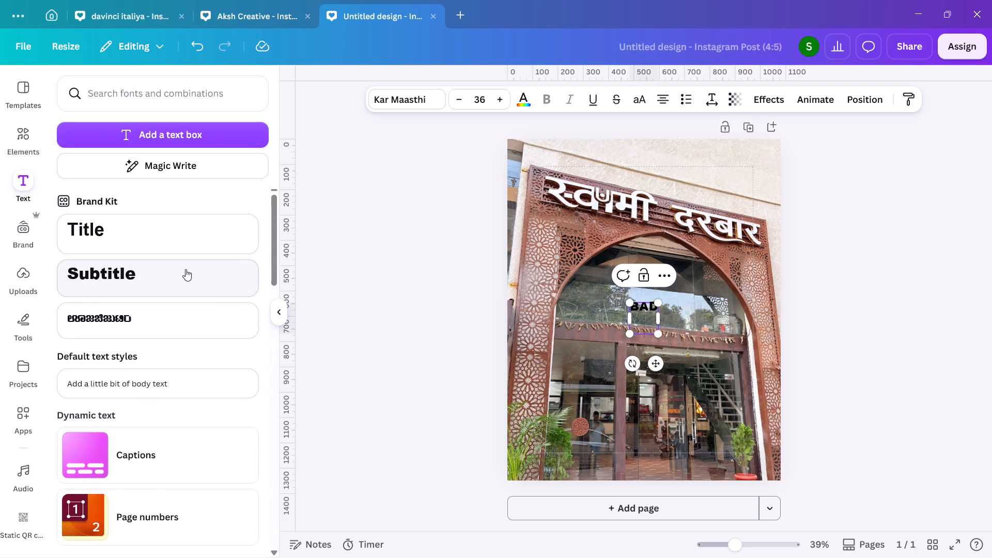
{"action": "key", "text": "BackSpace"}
Switch to the browser and go back to the jacobs_brewhouse carousel's cover slide to examine its heading.
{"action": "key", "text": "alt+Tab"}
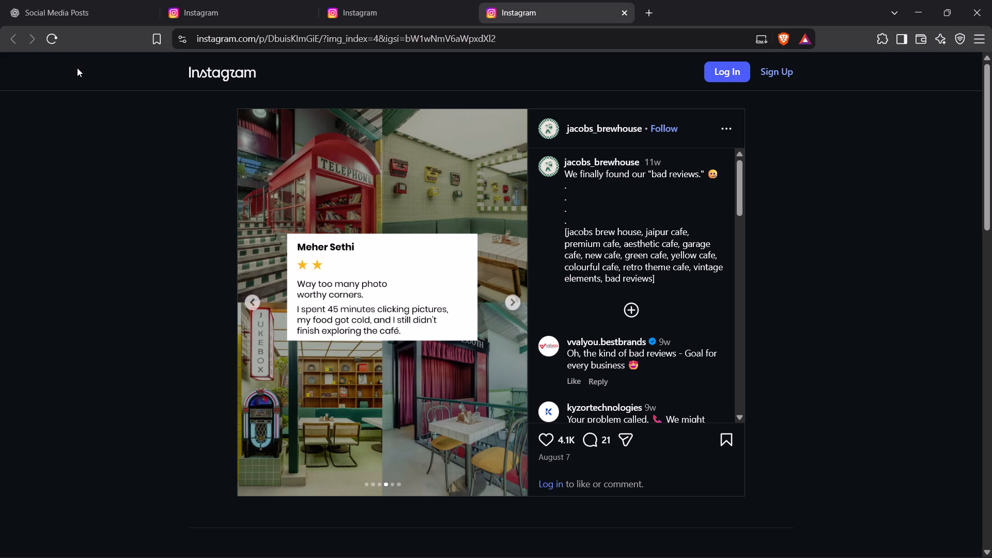
{"action": "triple_click", "coordinate": [247, 305]}
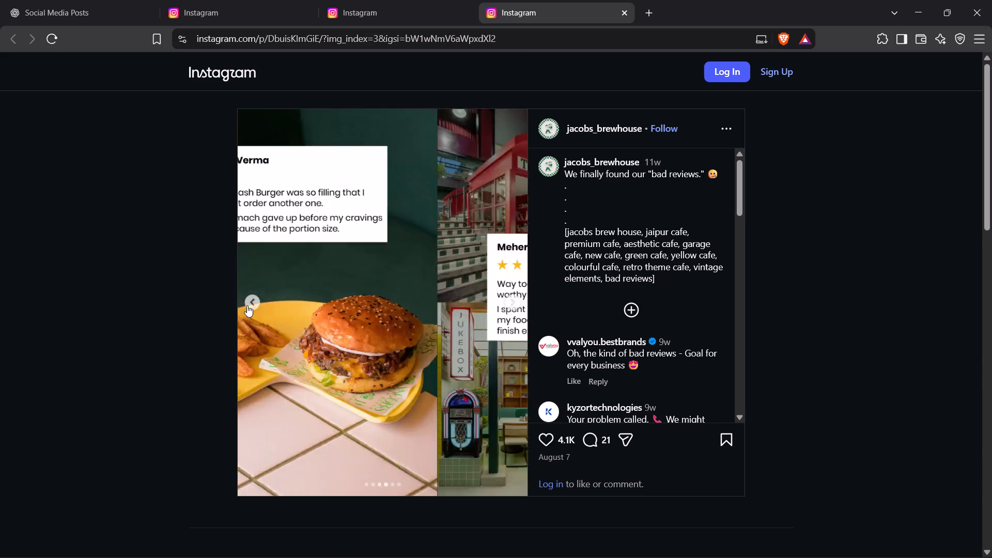
{"action": "left_click", "coordinate": [247, 305]}
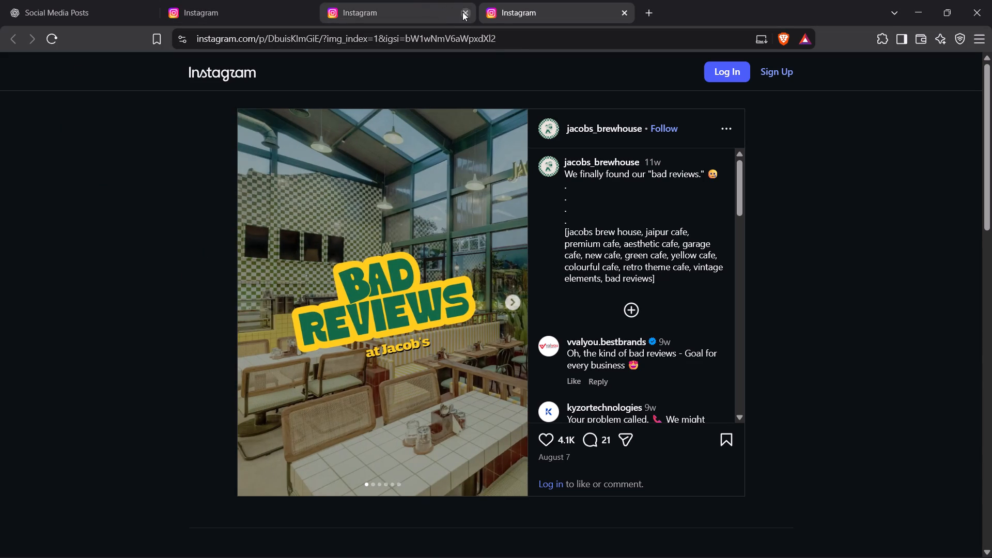
Close the two other Instagram tabs, keeping the jacobs_brewhouse post open.
{"action": "left_click", "coordinate": [464, 11]}
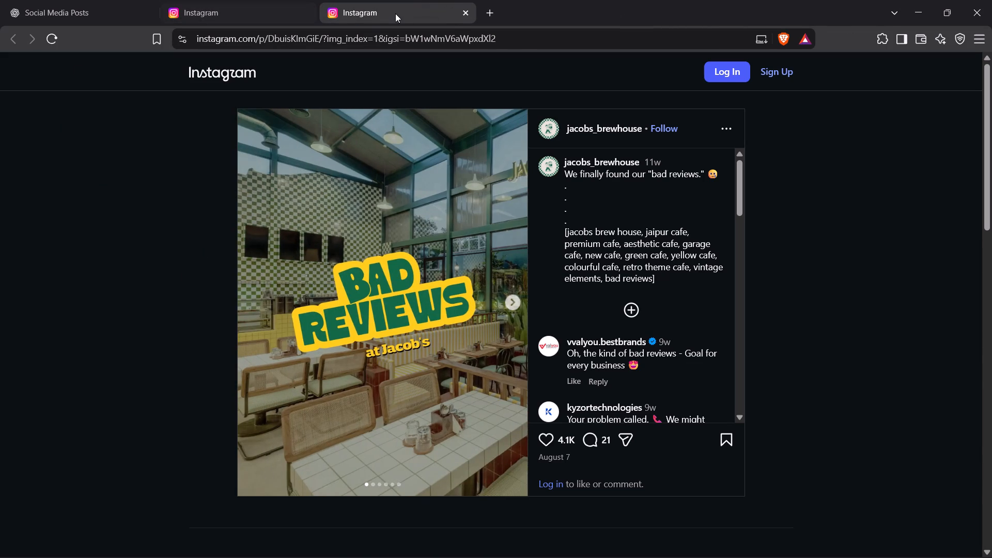
{"action": "left_click", "coordinate": [311, 16]}
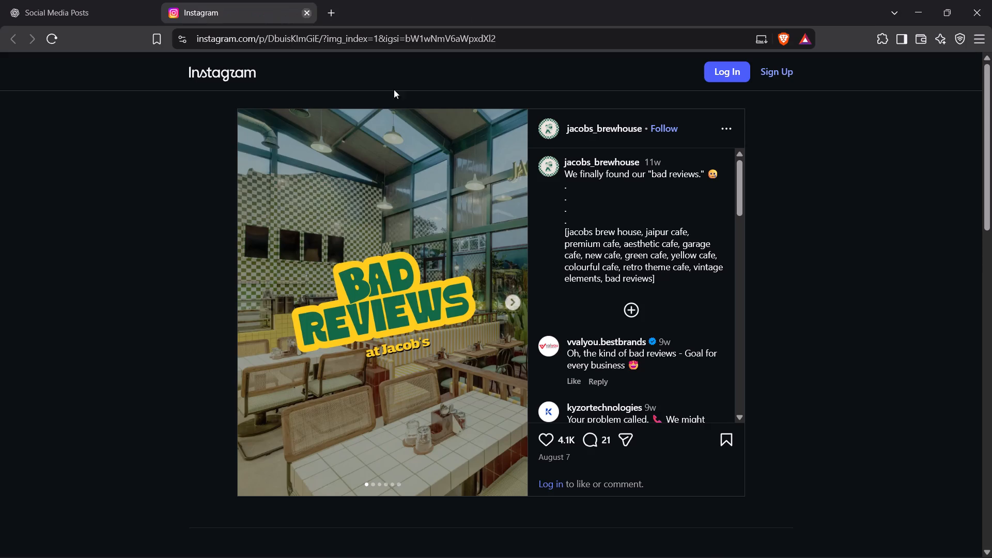
Return to the Canva design and add "REVIEWS" on a second line beneath "BAD" in the text box.
{"action": "key", "text": "alt+Tab"}
{"action": "key", "text": "Return"}
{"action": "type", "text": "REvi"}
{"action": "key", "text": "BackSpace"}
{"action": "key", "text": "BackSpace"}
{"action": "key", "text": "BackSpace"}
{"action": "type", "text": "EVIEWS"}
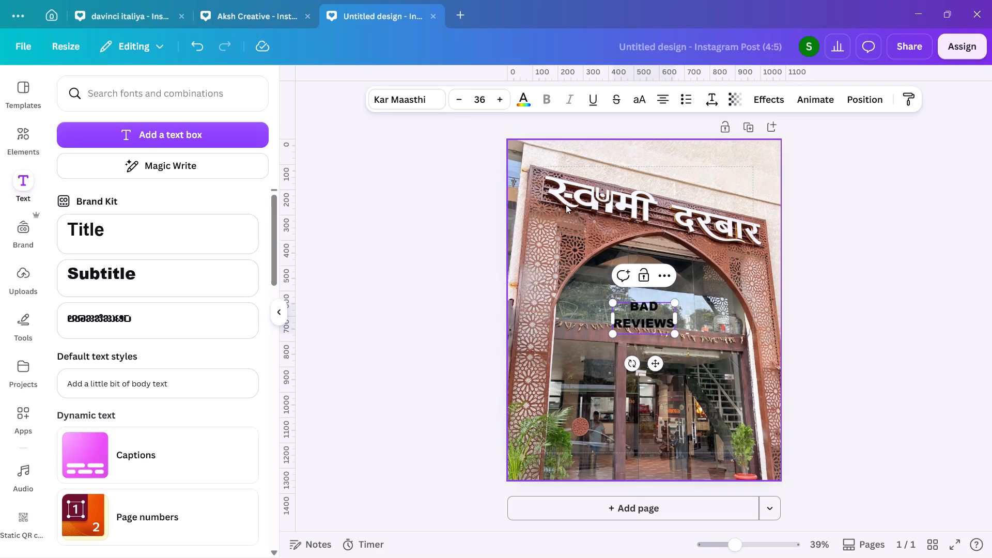
Apply the Background text effect to the "BAD REVIEWS" heading.
{"action": "left_click", "coordinate": [767, 103]}
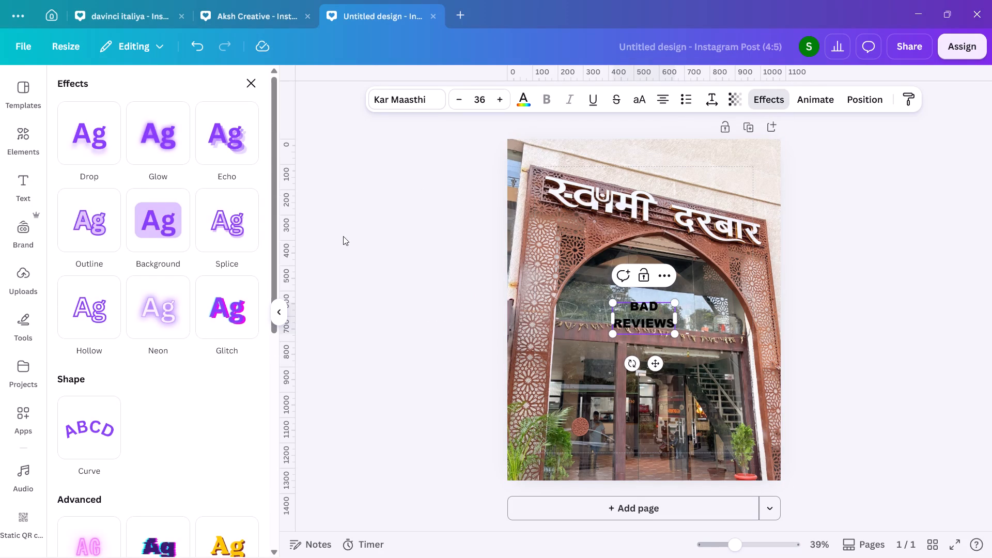
{"action": "scroll", "coordinate": [148, 367], "scroll_direction": "down", "scroll_amount": 3}
{"action": "scroll", "coordinate": [148, 367], "scroll_direction": "up", "scroll_amount": 1}
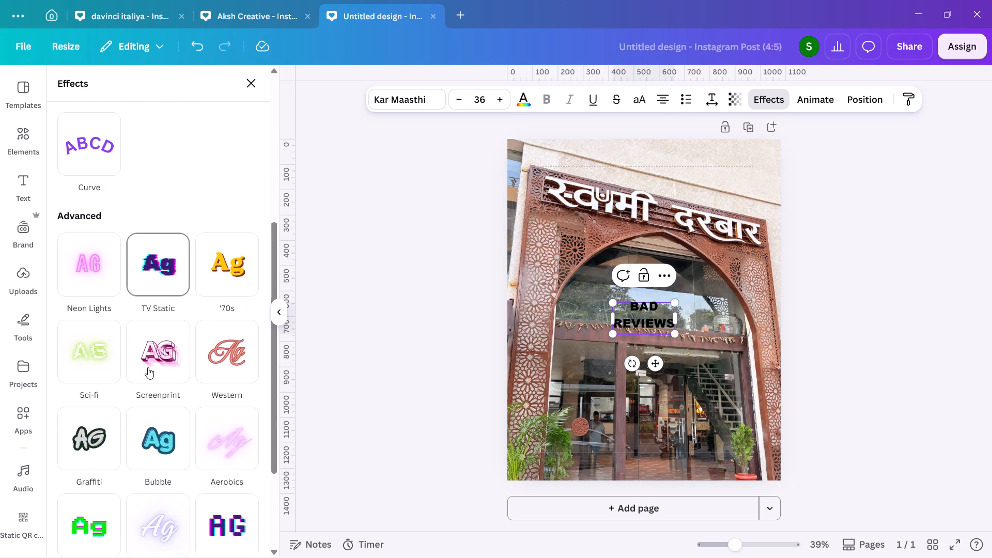
{"action": "scroll", "coordinate": [148, 367], "scroll_direction": "up", "scroll_amount": 1}
{"action": "left_click", "coordinate": [161, 222]}
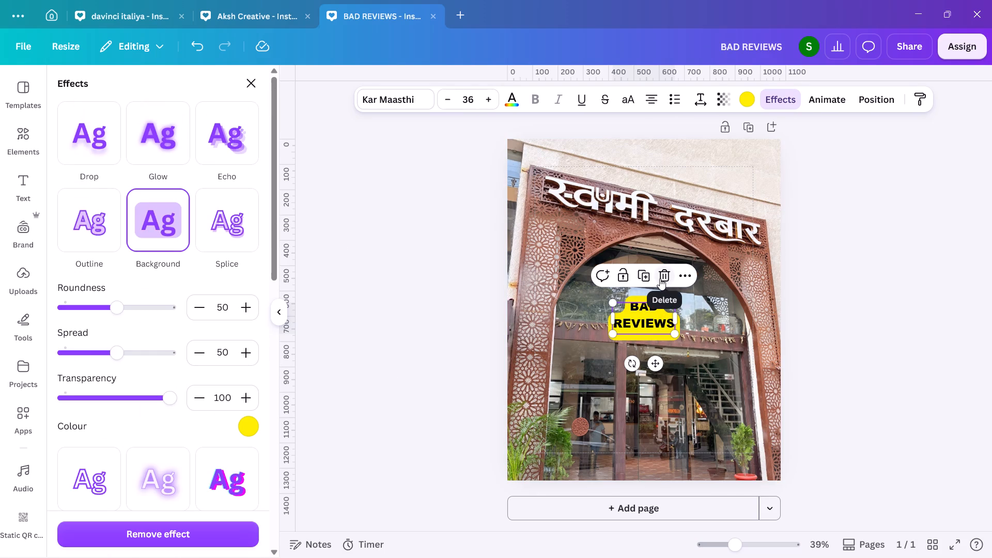
Remove the yellow background effect from the BAD REVIEWS text.
{"action": "left_click", "coordinate": [151, 530]}
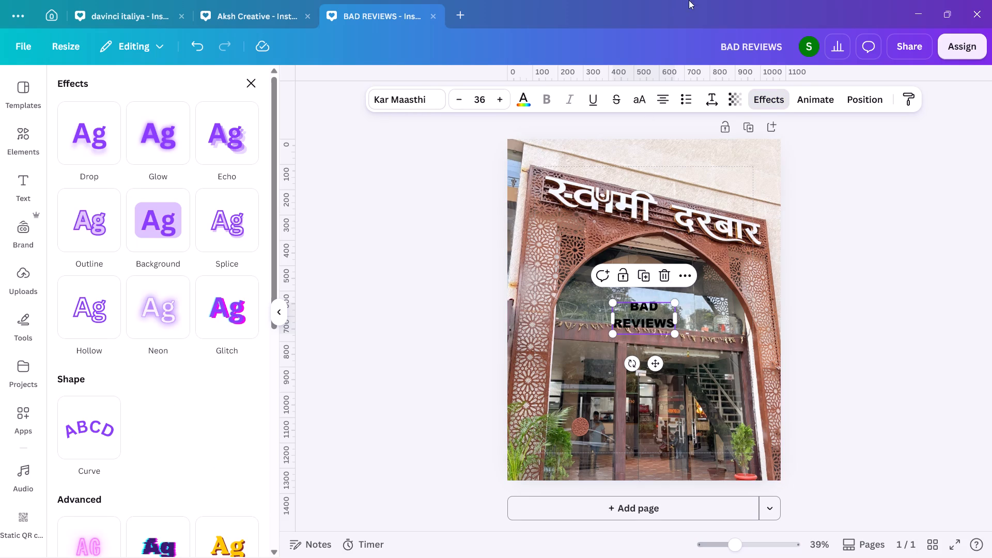
Set the line spacing of the BAD REVIEWS text to 1.
{"action": "left_click", "coordinate": [719, 97]}
{"action": "left_click", "coordinate": [772, 188]}
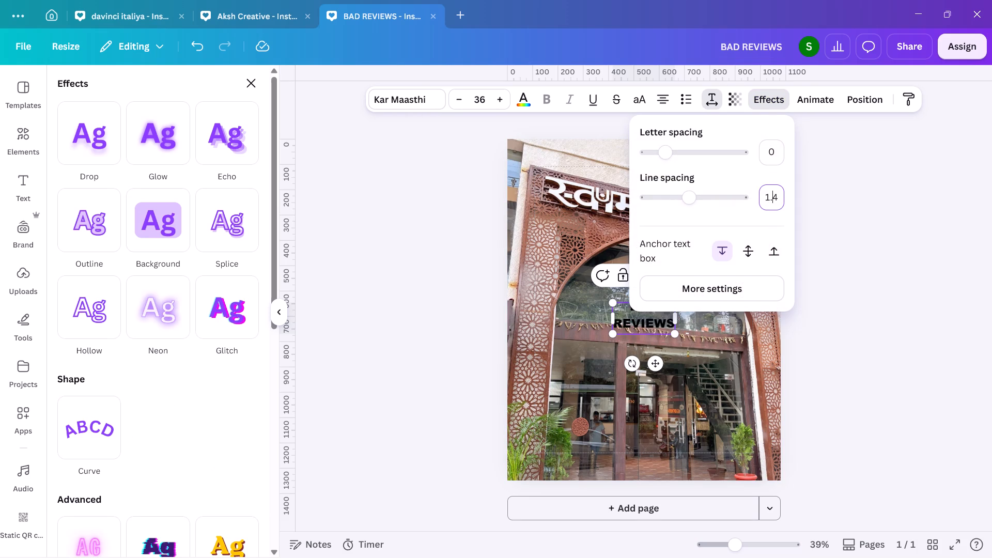
{"action": "key", "text": "1"}
{"action": "key", "text": "Return"}
{"action": "double_click", "coordinate": [927, 348]}
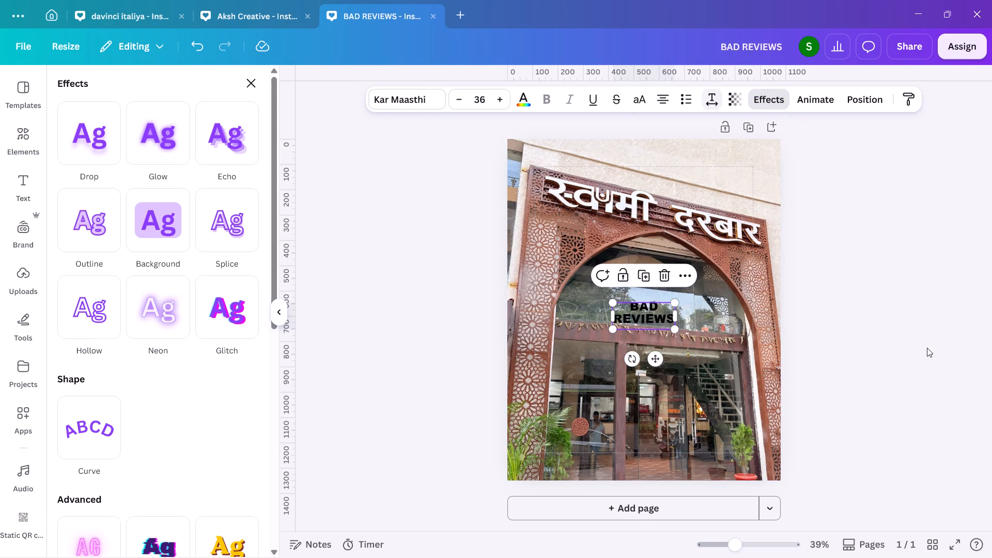
Enlarge the BAD REVIEWS text to a font size of about 66.5 and centre it horizontally on the page.
{"action": "left_click_drag", "start_coordinate": [676, 302], "coordinate": [702, 275]}
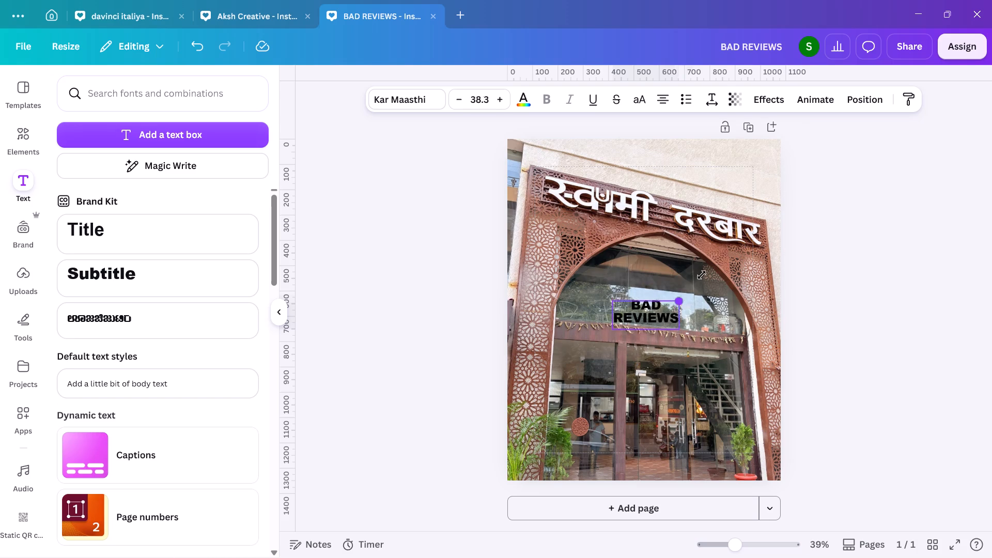
{"action": "left_click_drag", "start_coordinate": [702, 275], "coordinate": [721, 262]}
{"action": "left_click_drag", "start_coordinate": [677, 303], "coordinate": [657, 305]}
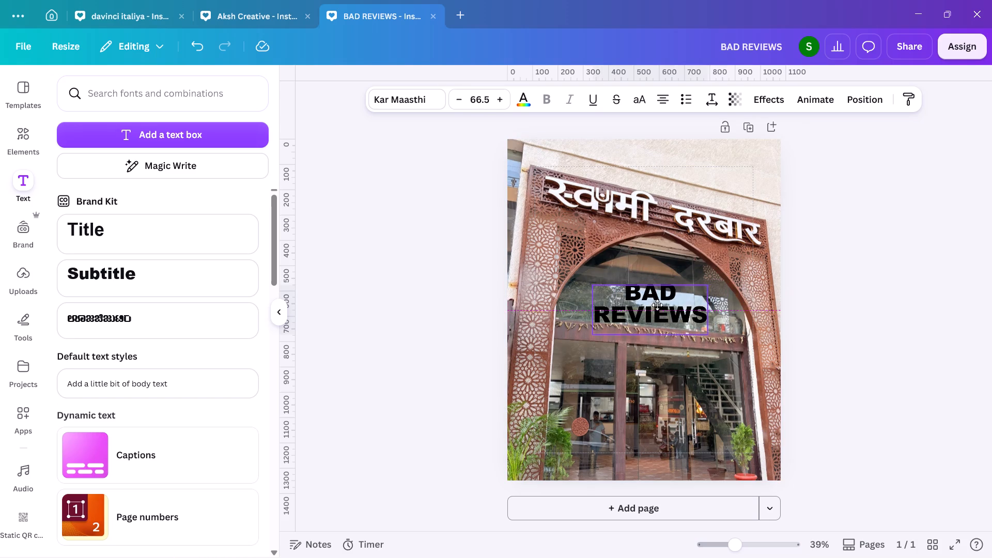
{"action": "left_click_drag", "start_coordinate": [657, 305], "coordinate": [649, 305]}
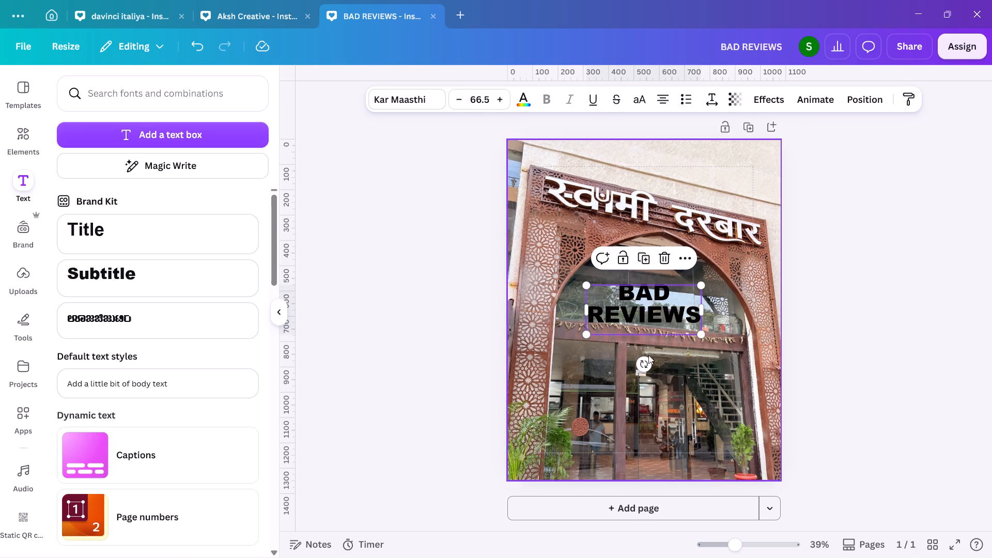
Tilt the BAD REVIEWS text slightly counter-clockwise.
{"action": "left_click_drag", "start_coordinate": [643, 360], "coordinate": [652, 360]}
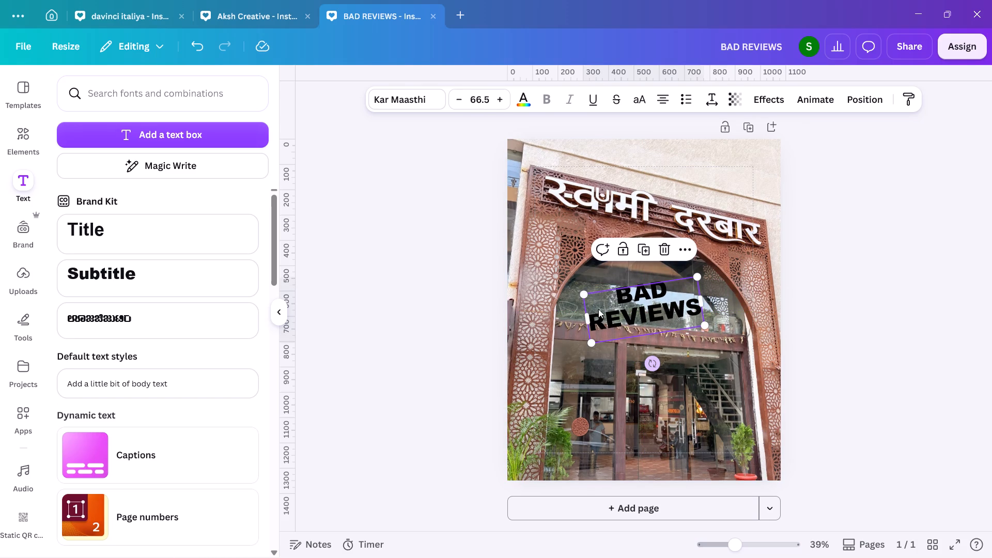
Add a circle, shrink it to roughly the text's height and place it over the left end of BAD REVIEWS.
{"action": "key", "text": "c"}
{"action": "left_click_drag", "start_coordinate": [648, 327], "coordinate": [619, 342]}
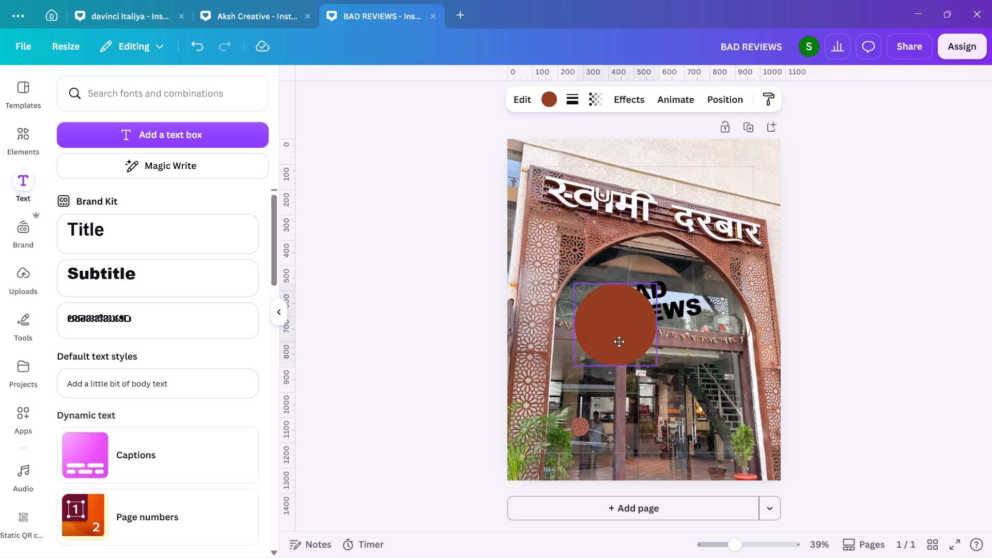
{"action": "left_click_drag", "start_coordinate": [619, 342], "coordinate": [616, 334]}
{"action": "left_click_drag", "start_coordinate": [653, 360], "coordinate": [616, 326]}
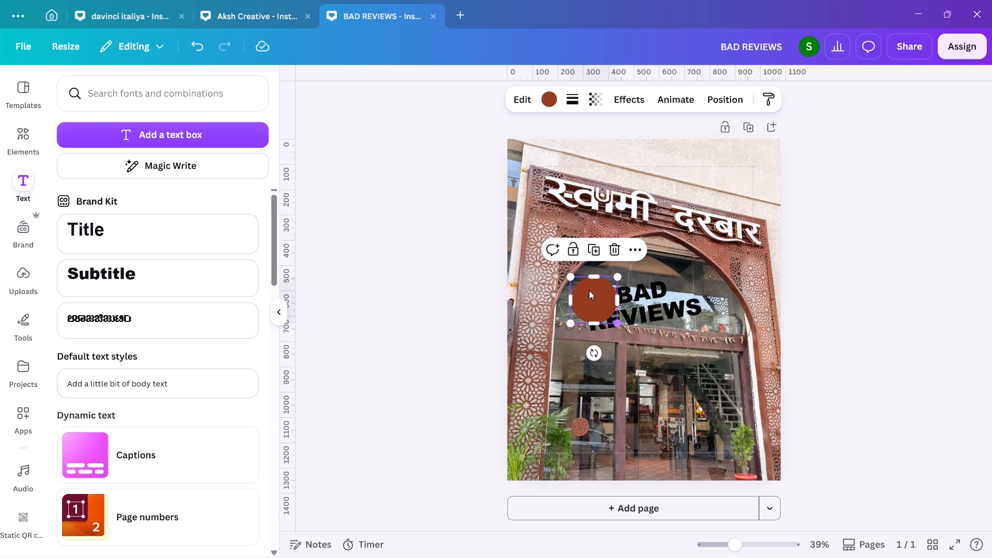
{"action": "left_click_drag", "start_coordinate": [588, 290], "coordinate": [595, 305]}
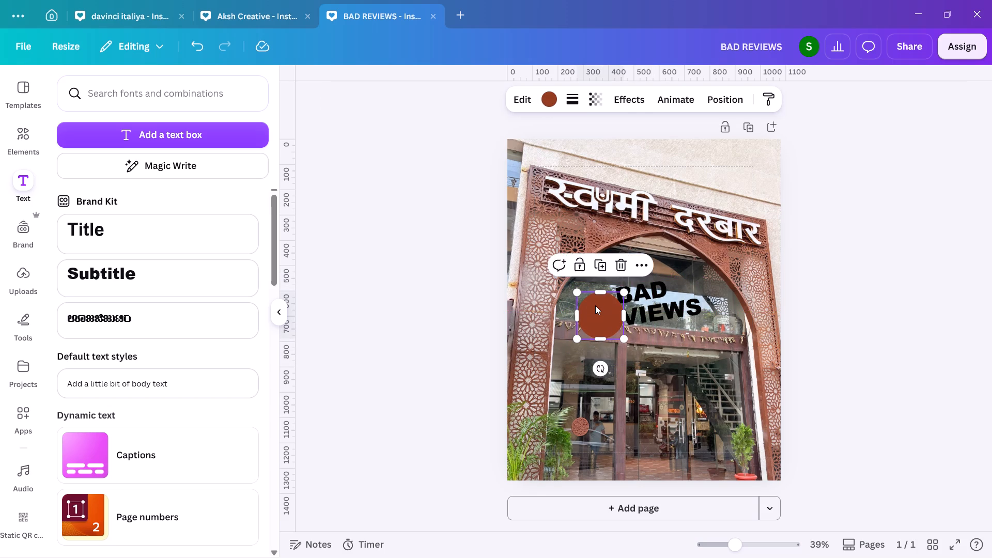
Duplicate the circle, make the copy smaller and overlap it with the first circle's upper right edge.
{"action": "key", "text": "ctrl+c"}
{"action": "key", "text": "ctrl+v"}
{"action": "left_click_drag", "start_coordinate": [612, 319], "coordinate": [622, 306]}
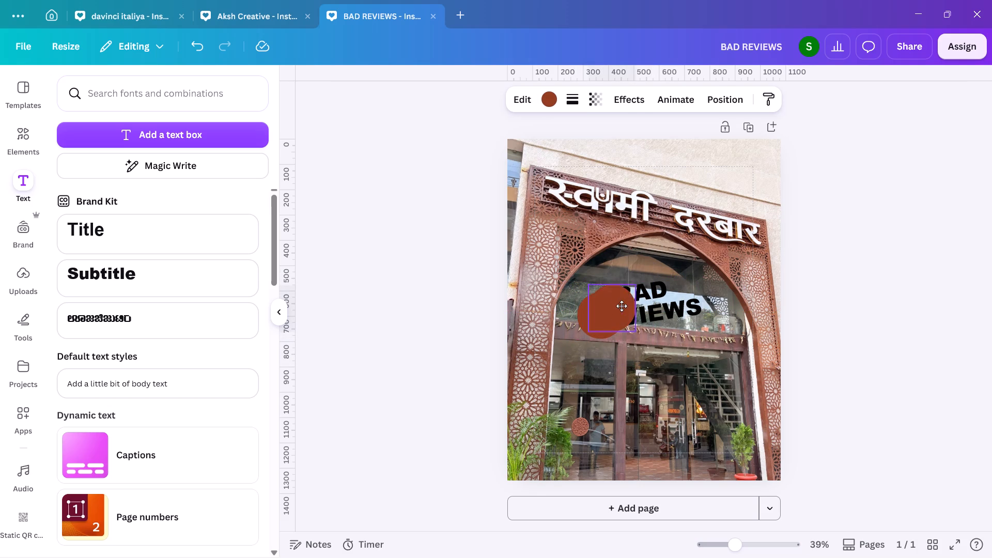
{"action": "left_click_drag", "start_coordinate": [622, 306], "coordinate": [628, 296]}
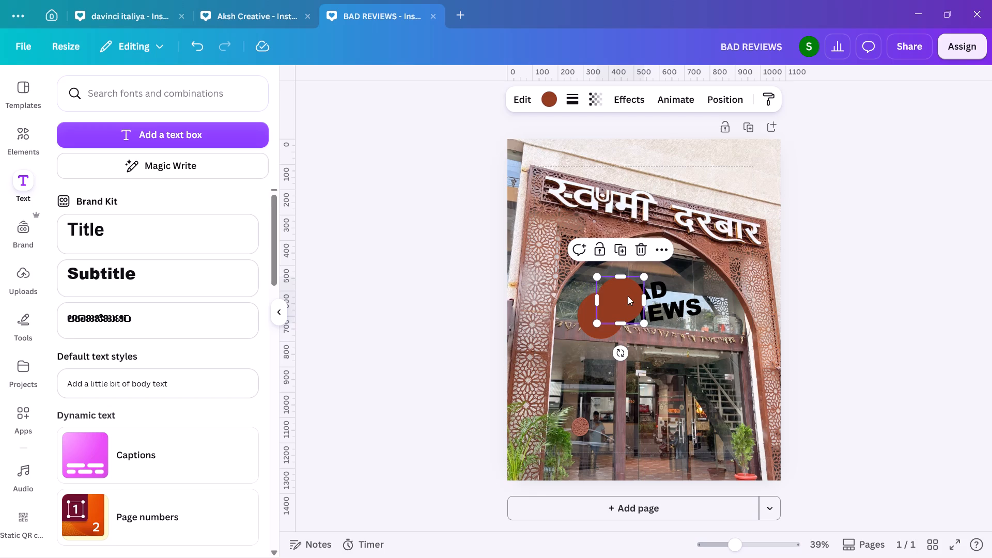
{"action": "left_click_drag", "start_coordinate": [644, 326], "coordinate": [629, 312]}
{"action": "left_click_drag", "start_coordinate": [617, 294], "coordinate": [622, 294]}
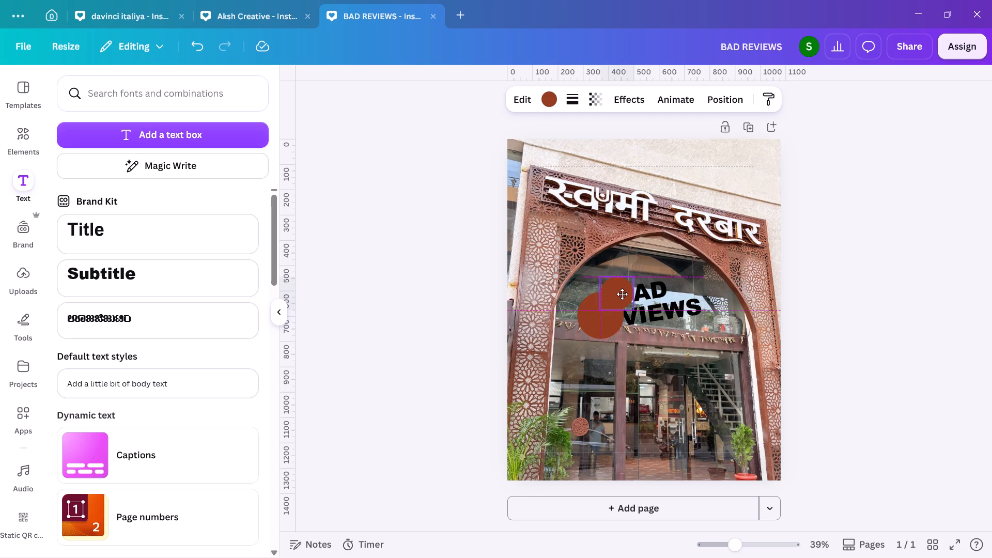
{"action": "left_click_drag", "start_coordinate": [622, 294], "coordinate": [622, 295]}
{"action": "left_click_drag", "start_coordinate": [618, 294], "coordinate": [610, 295]}
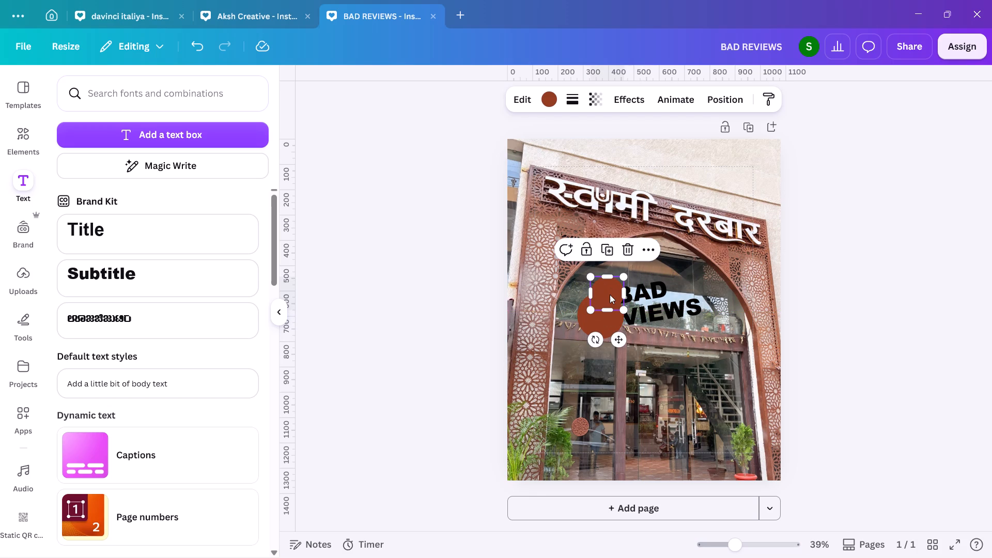
Duplicate the small circle twice and line up the overlapping copies along the top of the word BAD.
{"action": "key", "text": "ctrl+c"}
{"action": "key", "text": "ctrl+v"}
{"action": "left_click_drag", "start_coordinate": [614, 296], "coordinate": [636, 292]}
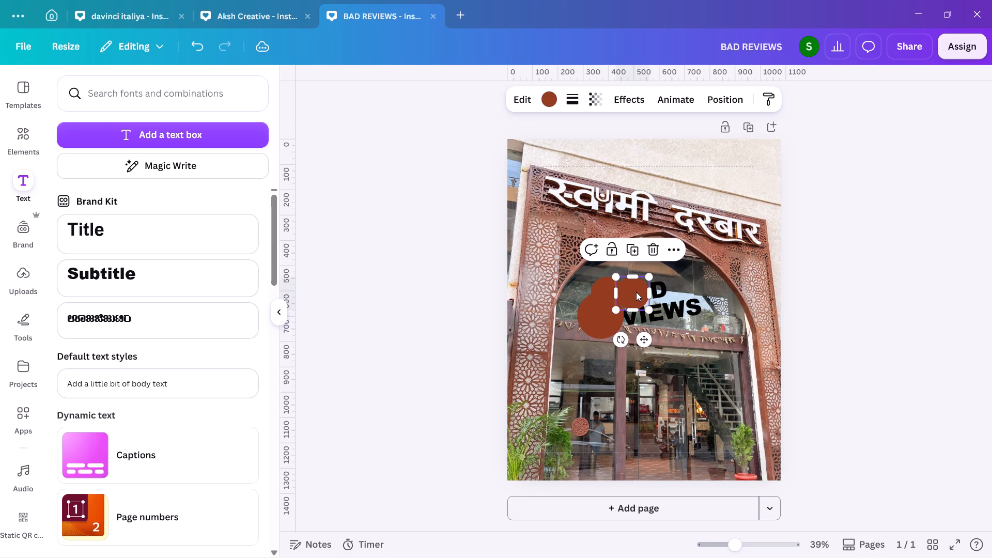
{"action": "key", "text": "ctrl+c"}
{"action": "key", "text": "ctrl+v"}
{"action": "left_click_drag", "start_coordinate": [643, 295], "coordinate": [664, 291]}
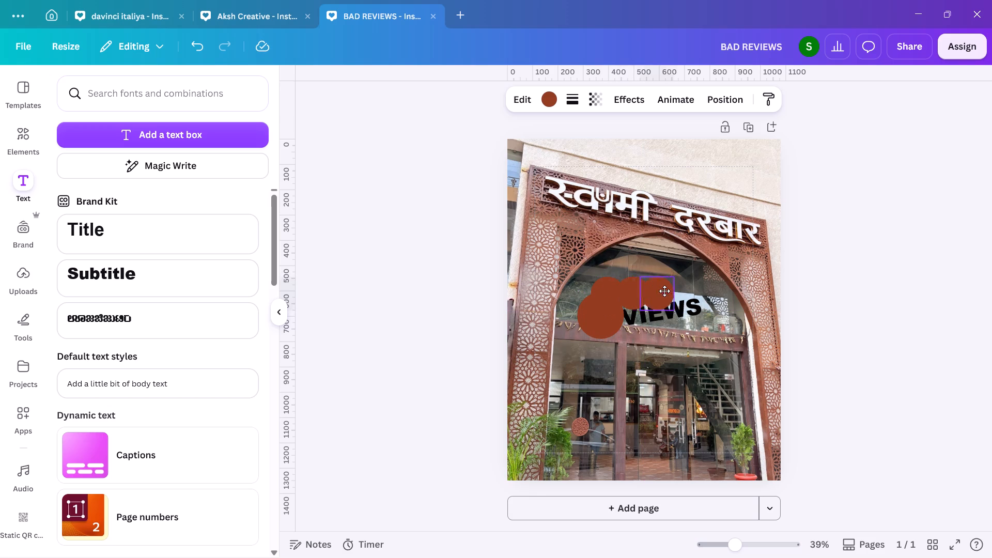
{"action": "left_click_drag", "start_coordinate": [664, 291], "coordinate": [663, 293]}
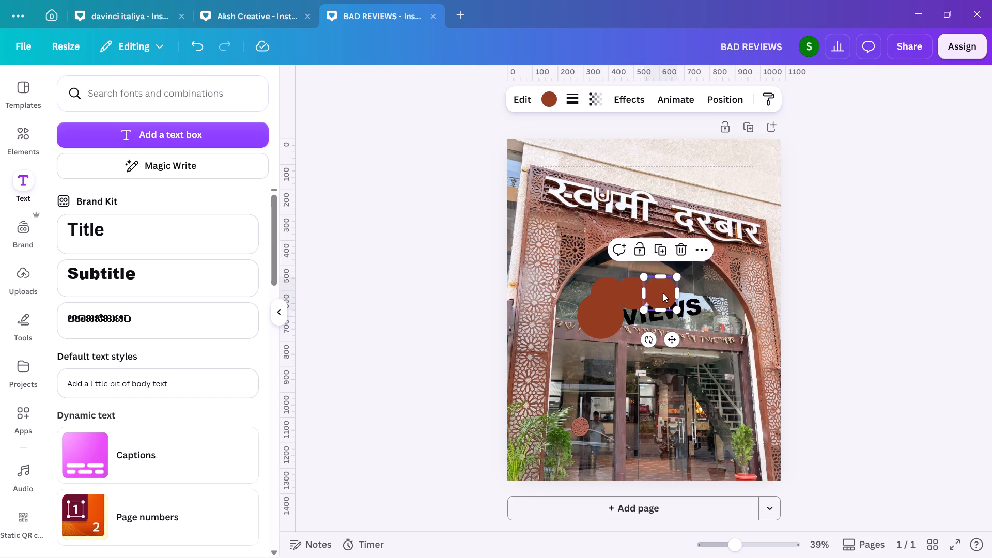
Add three more small circle copies, overlapping them across the word REVIEWS below the top row.
{"action": "key", "text": "ctrl+c"}
{"action": "key", "text": "ctrl+v"}
{"action": "left_click_drag", "start_coordinate": [668, 294], "coordinate": [677, 304]}
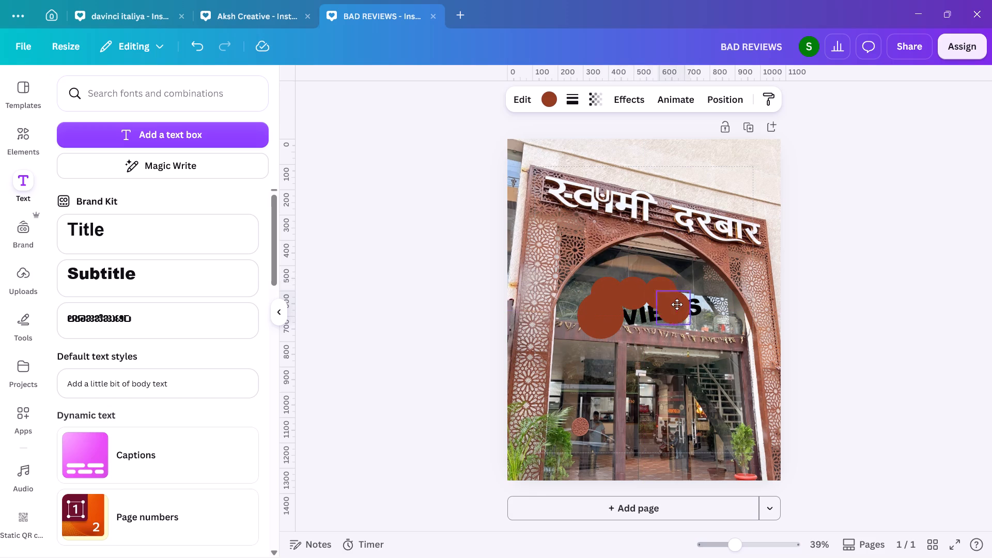
{"action": "left_click_drag", "start_coordinate": [677, 304], "coordinate": [631, 311]}
{"action": "key", "text": "ctrl+c"}
{"action": "key", "text": "ctrl+v"}
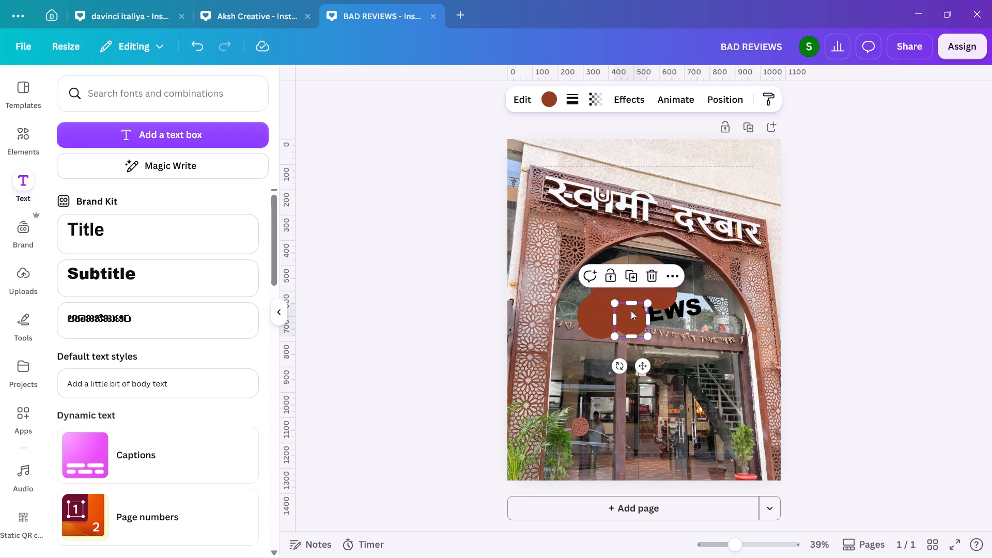
{"action": "left_click_drag", "start_coordinate": [636, 313], "coordinate": [644, 303]}
{"action": "key", "text": "ctrl+c"}
{"action": "key", "text": "ctrl+v"}
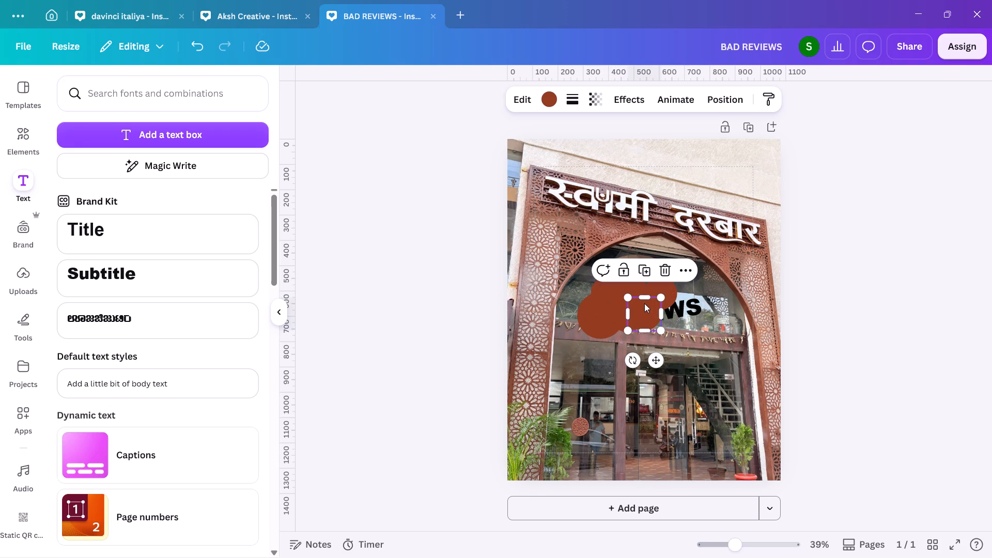
{"action": "left_click_drag", "start_coordinate": [644, 303], "coordinate": [666, 295]}
{"action": "left_click", "coordinate": [639, 301]}
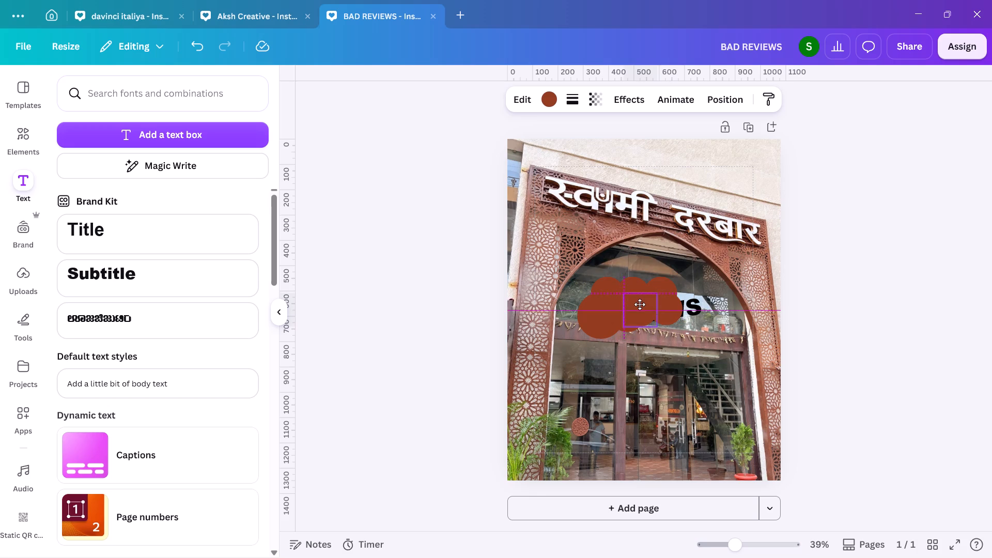
{"action": "left_click", "coordinate": [672, 309]}
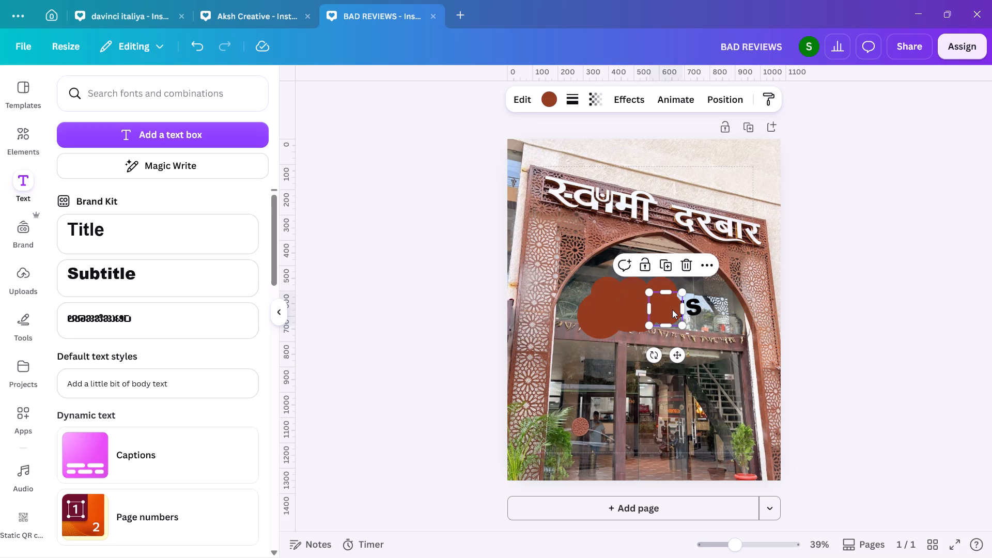
Add two more small circle copies to extend the cloud shape over the right end of the text.
{"action": "key", "text": "ctrl+c"}
{"action": "key", "text": "ctrl+v"}
{"action": "left_click_drag", "start_coordinate": [672, 309], "coordinate": [685, 294]}
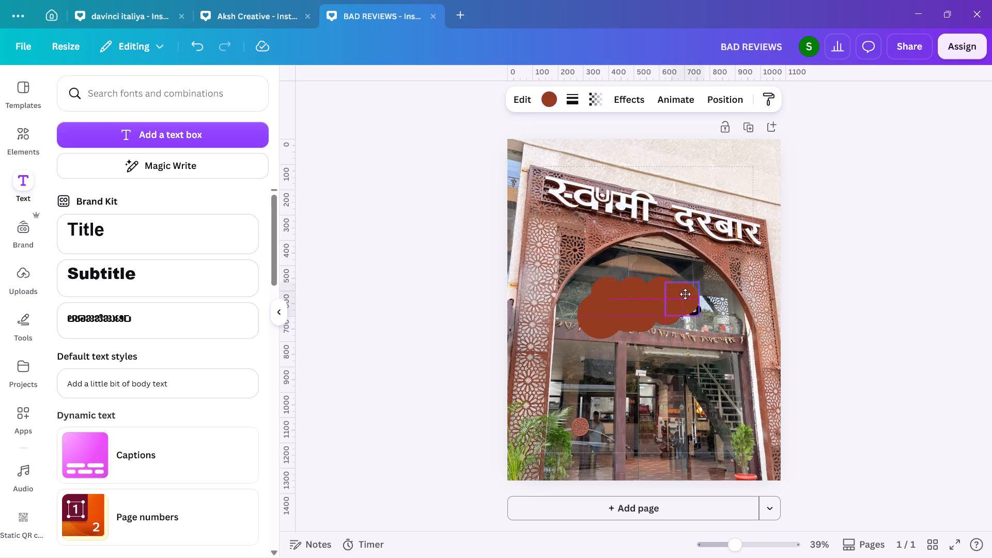
{"action": "left_click_drag", "start_coordinate": [685, 294], "coordinate": [675, 295]}
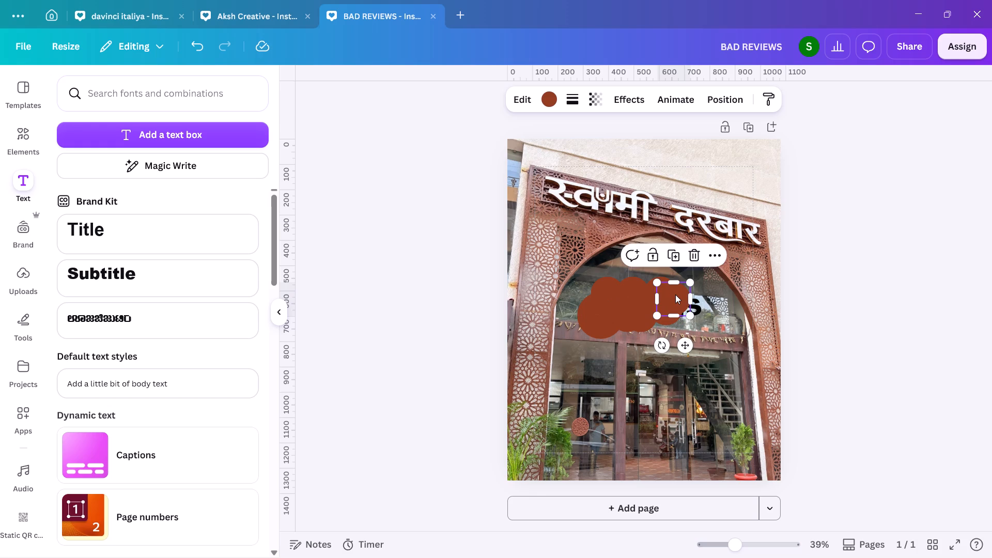
{"action": "key", "text": "ctrl+c"}
{"action": "key", "text": "ctrl+v"}
{"action": "left_click_drag", "start_coordinate": [683, 297], "coordinate": [687, 297]}
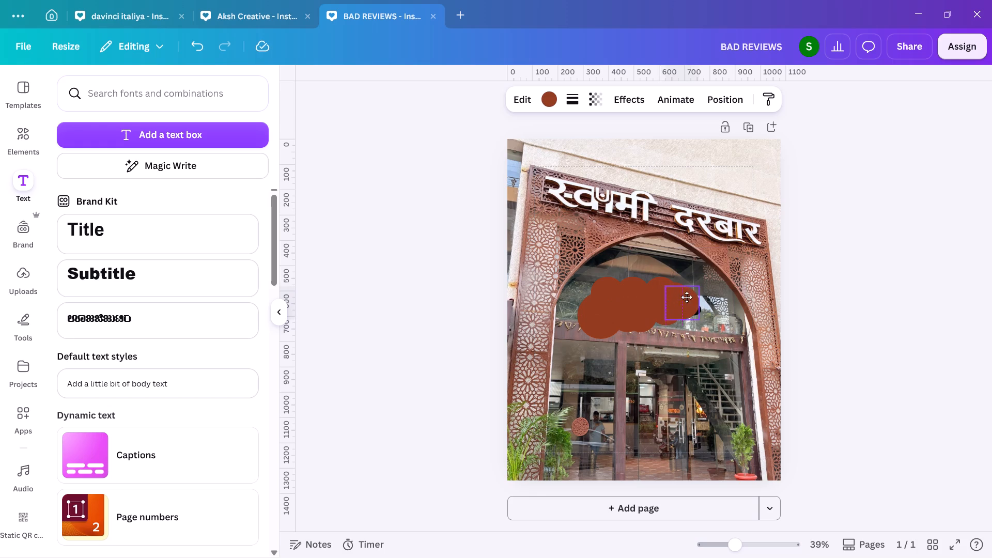
{"action": "left_click_drag", "start_coordinate": [687, 297], "coordinate": [694, 297]}
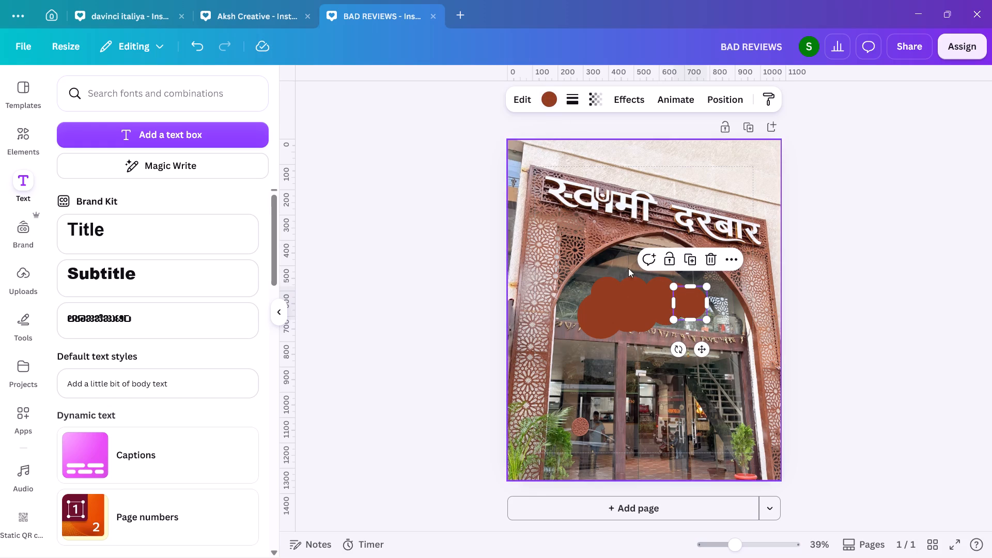
Select all nine cloud circles and recolour them white.
{"action": "left_click", "coordinate": [632, 280], "text": "shift"}
{"action": "left_click", "coordinate": [598, 306], "text": "shift"}
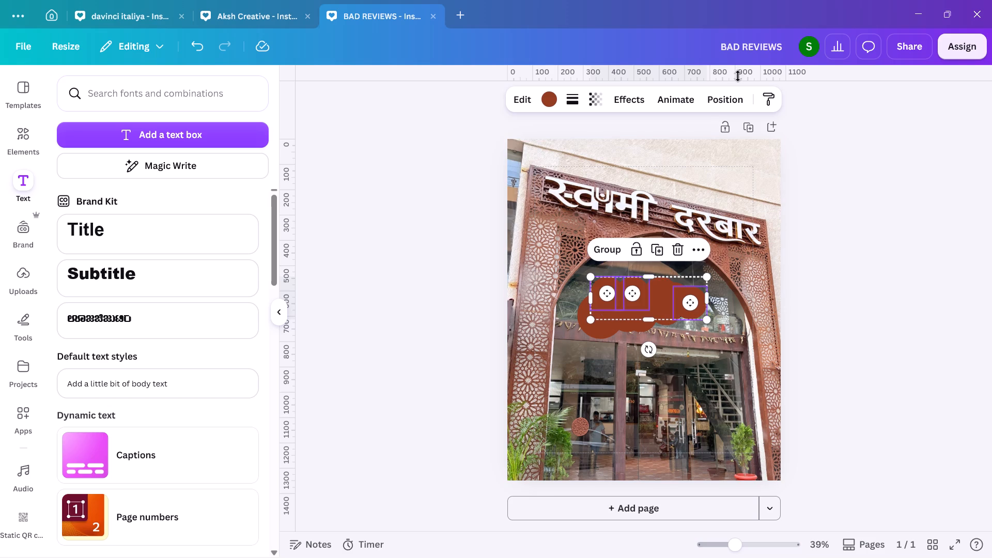
{"action": "left_click", "coordinate": [729, 103]}
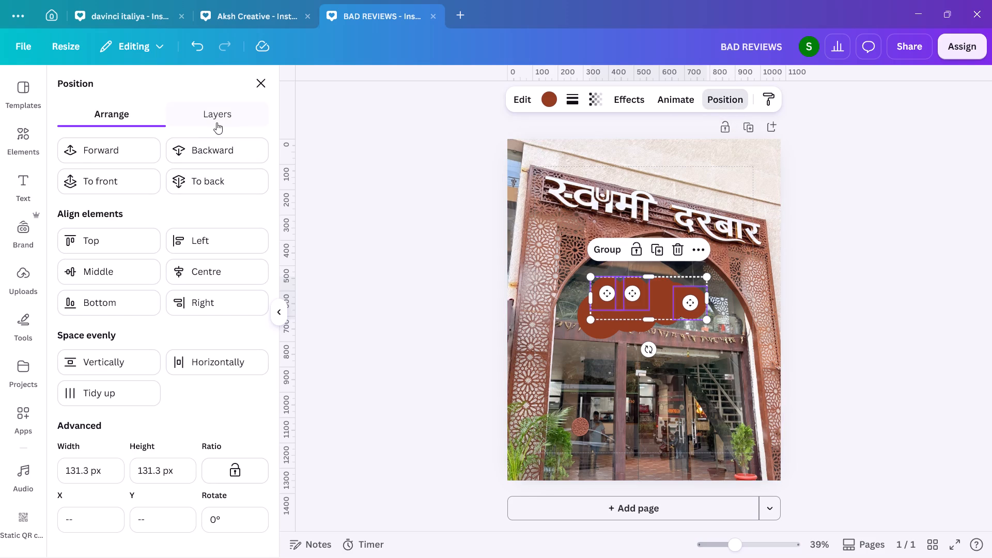
{"action": "left_click", "coordinate": [216, 122]}
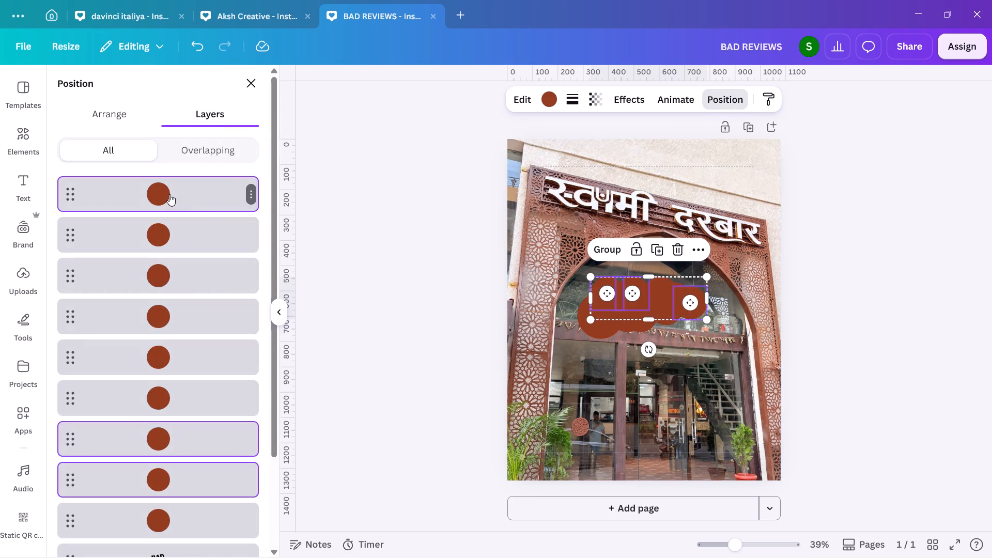
{"action": "left_click", "coordinate": [169, 194]}
{"action": "scroll", "coordinate": [150, 482], "scroll_direction": "down", "scroll_amount": 2}
{"action": "left_click", "coordinate": [160, 397], "text": "shift"}
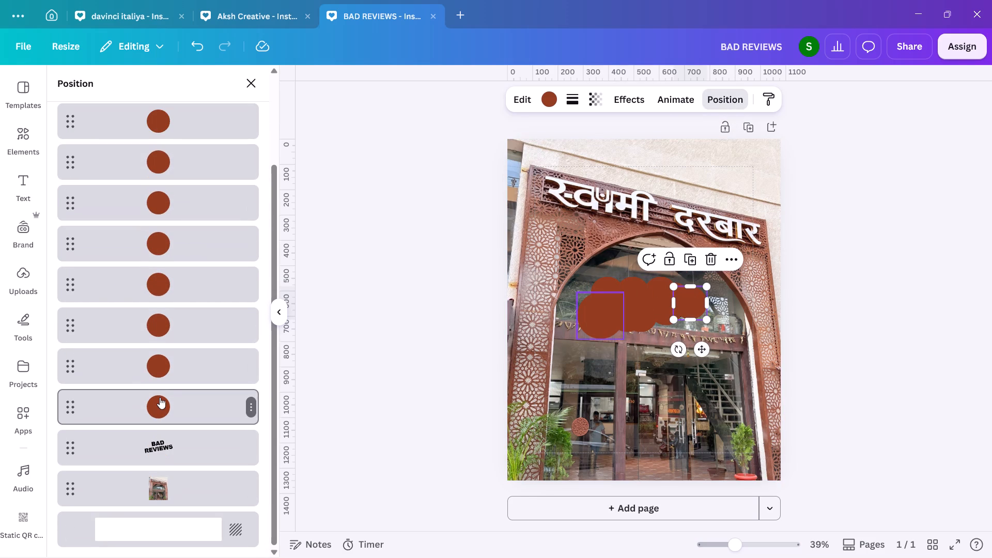
{"action": "left_click", "coordinate": [547, 95]}
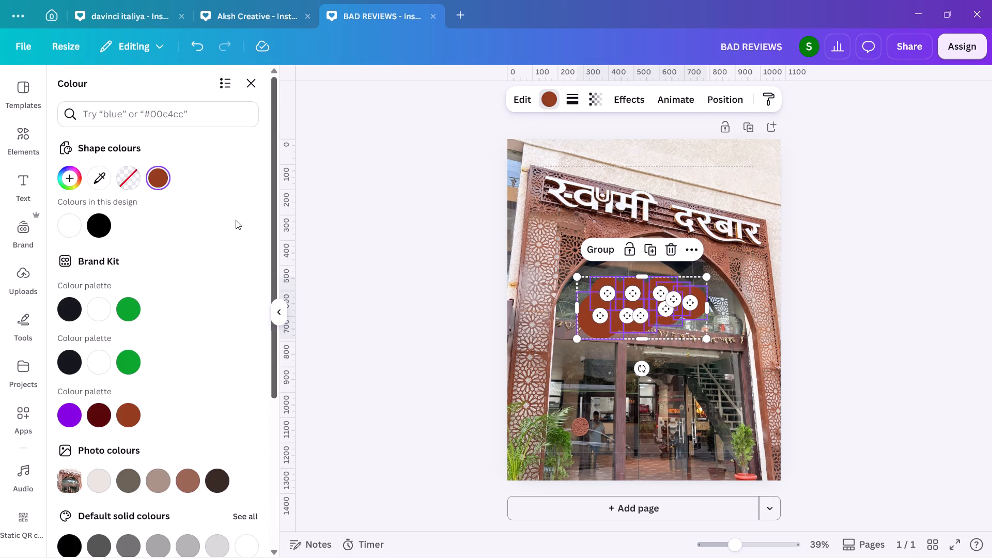
{"action": "left_click", "coordinate": [67, 226]}
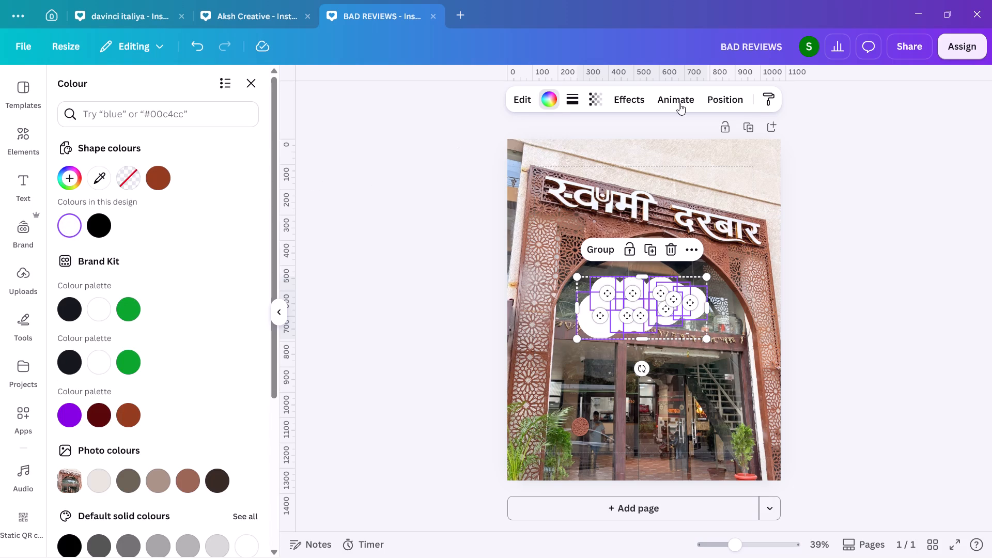
Move the selected circle layers beneath the BAD REVIEWS text but above the restaurant photo.
{"action": "left_click", "coordinate": [733, 98]}
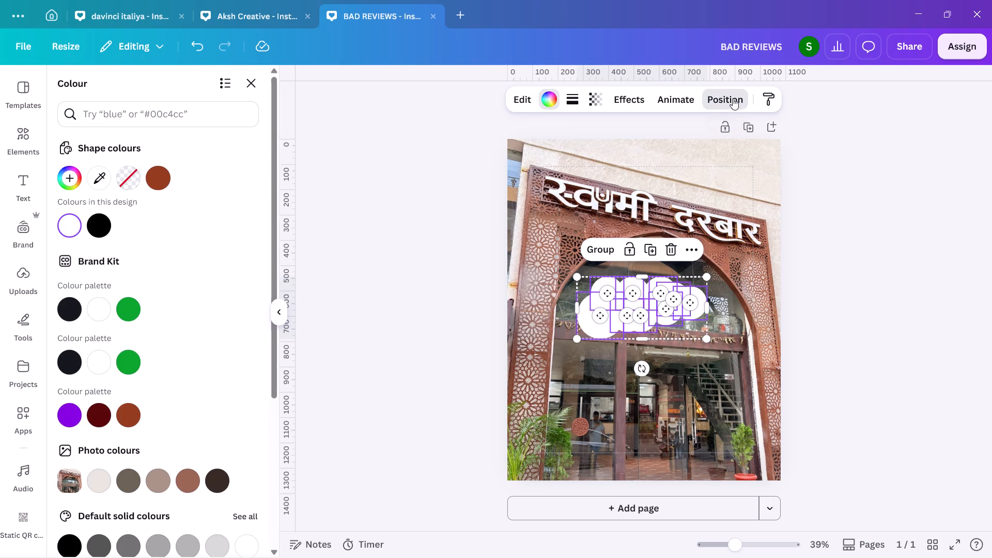
{"action": "left_click_drag", "start_coordinate": [133, 208], "coordinate": [123, 520]}
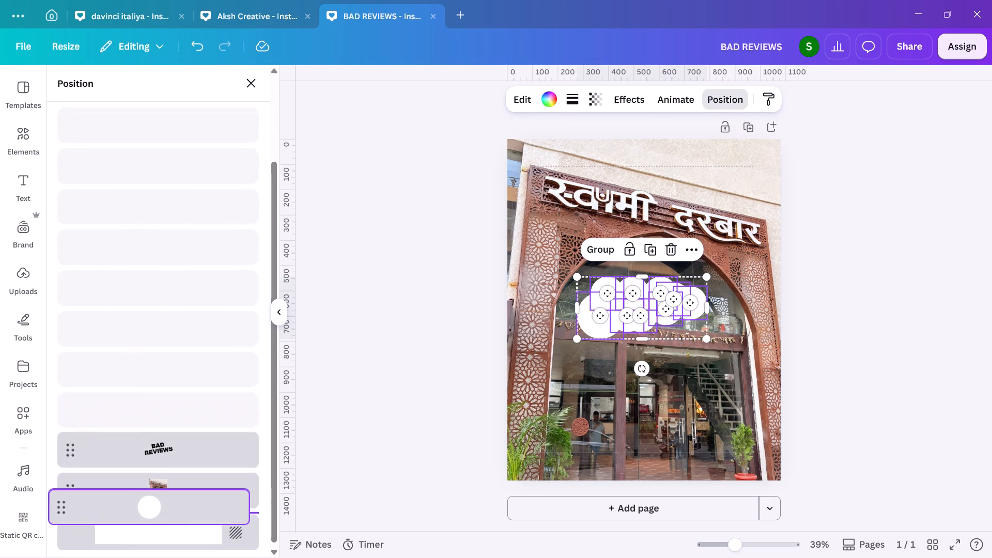
{"action": "left_click_drag", "start_coordinate": [123, 520], "coordinate": [127, 476]}
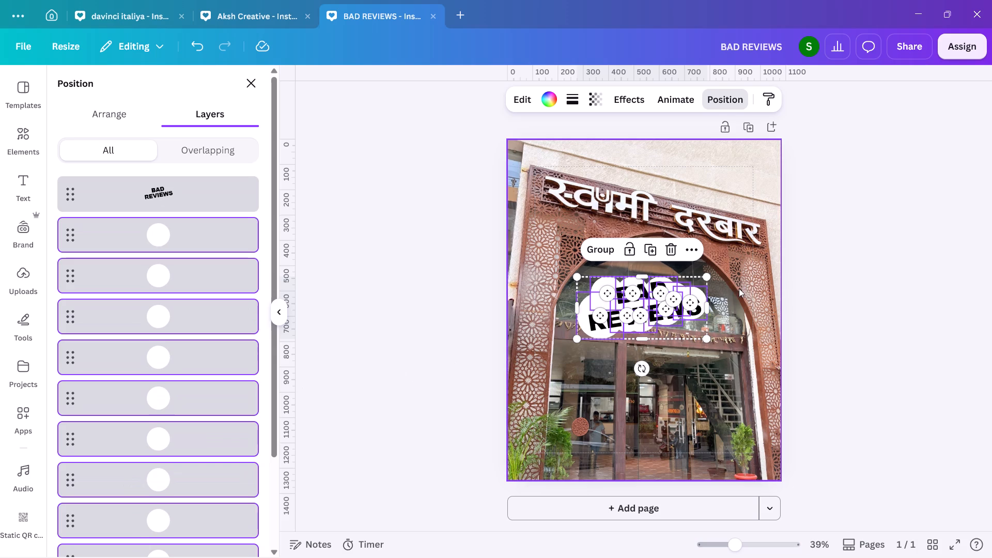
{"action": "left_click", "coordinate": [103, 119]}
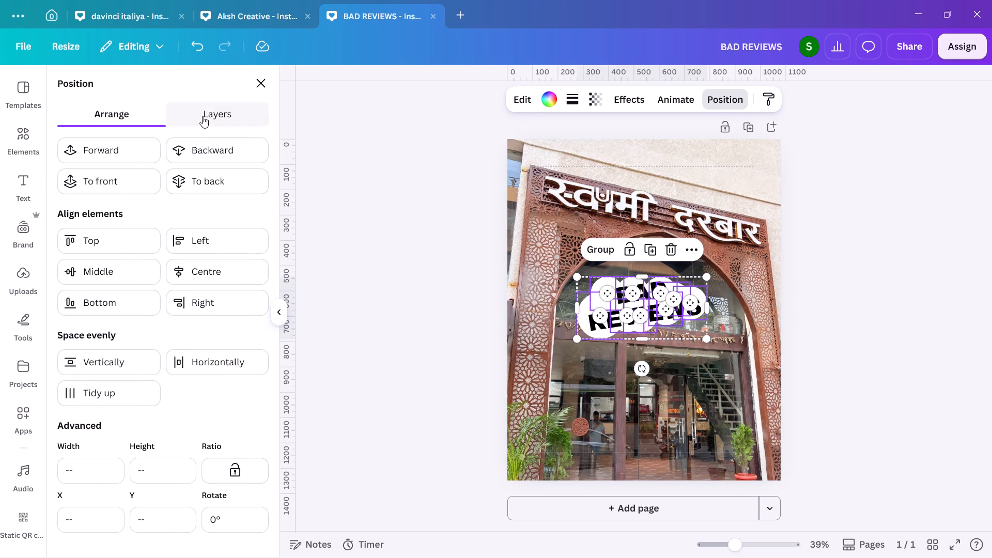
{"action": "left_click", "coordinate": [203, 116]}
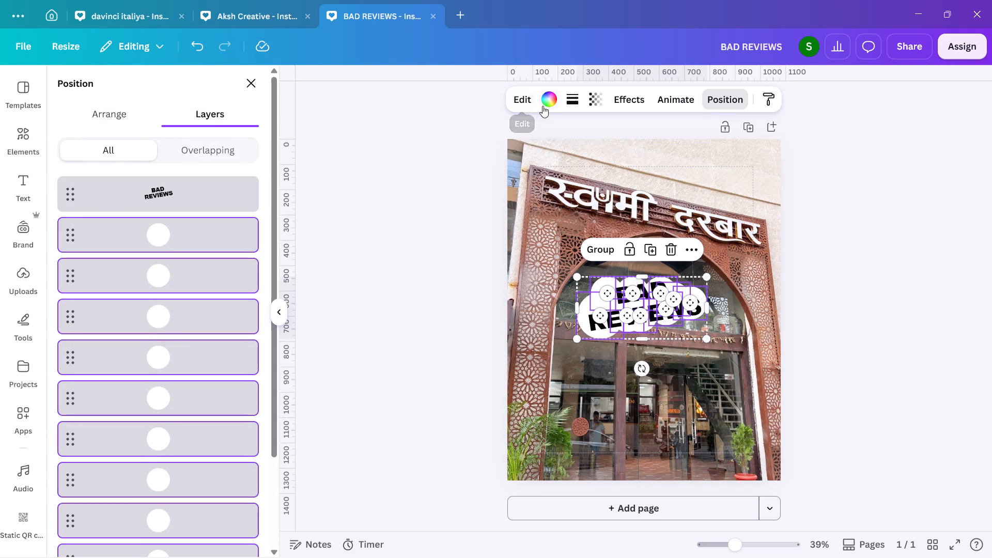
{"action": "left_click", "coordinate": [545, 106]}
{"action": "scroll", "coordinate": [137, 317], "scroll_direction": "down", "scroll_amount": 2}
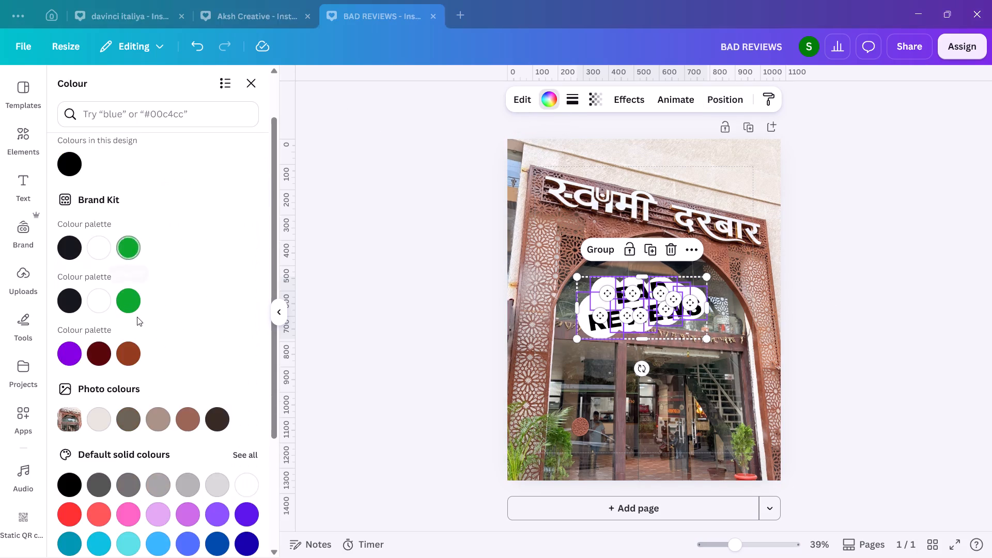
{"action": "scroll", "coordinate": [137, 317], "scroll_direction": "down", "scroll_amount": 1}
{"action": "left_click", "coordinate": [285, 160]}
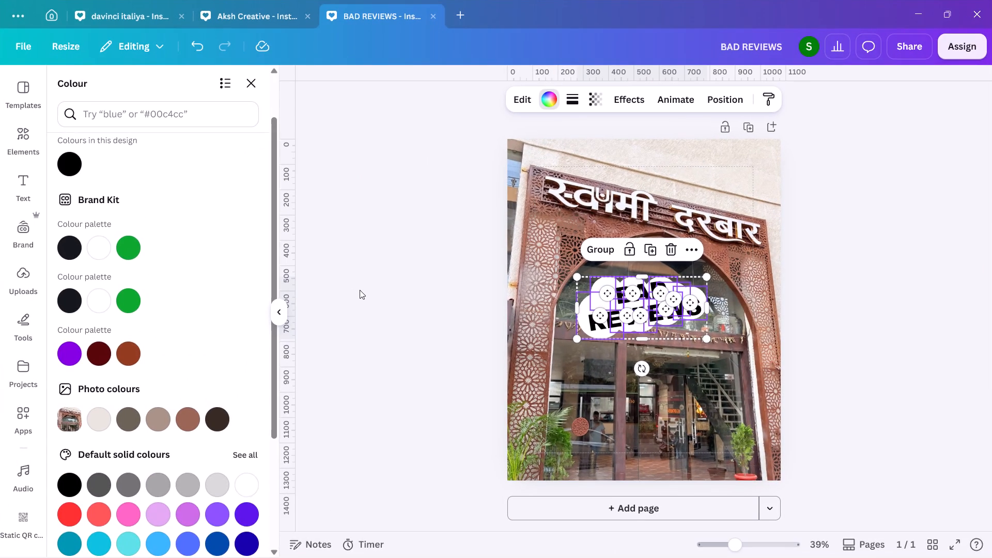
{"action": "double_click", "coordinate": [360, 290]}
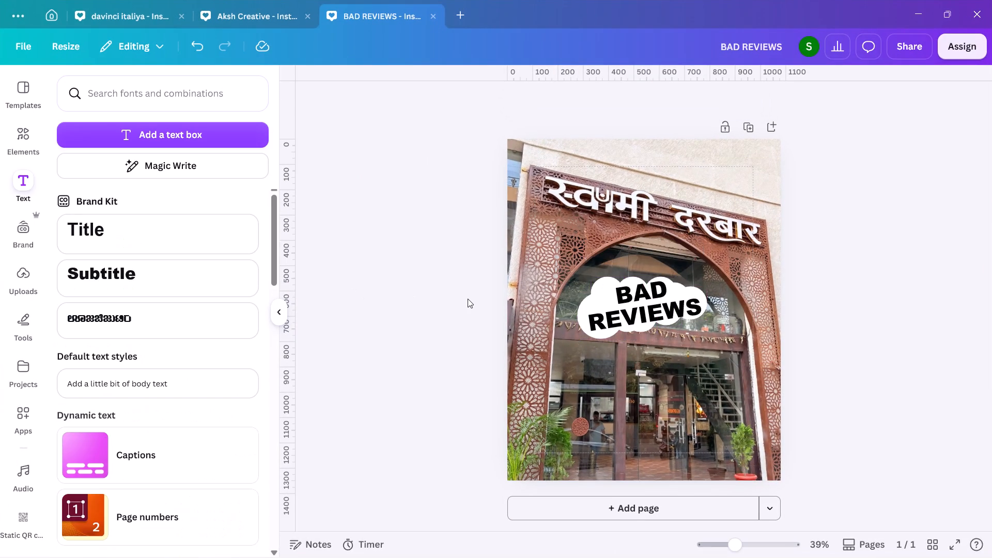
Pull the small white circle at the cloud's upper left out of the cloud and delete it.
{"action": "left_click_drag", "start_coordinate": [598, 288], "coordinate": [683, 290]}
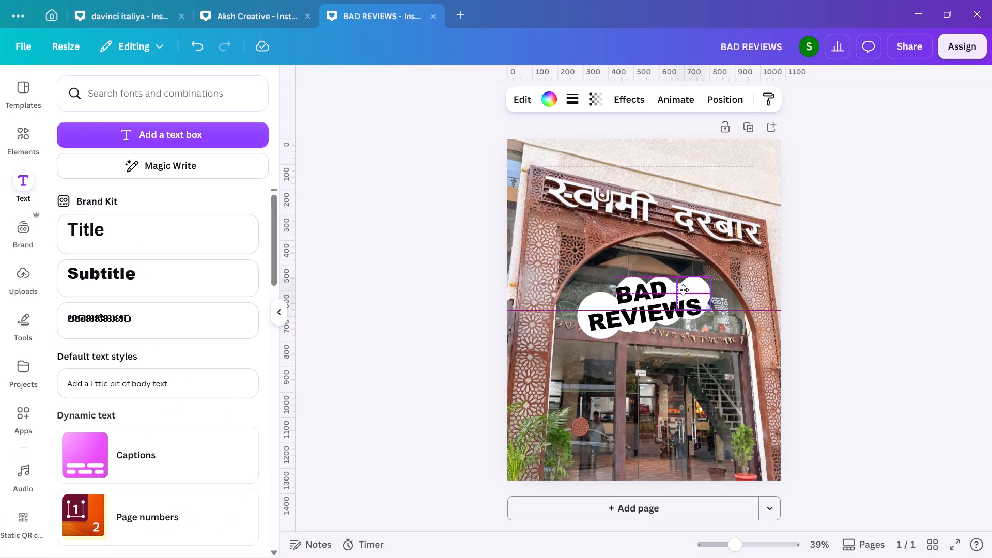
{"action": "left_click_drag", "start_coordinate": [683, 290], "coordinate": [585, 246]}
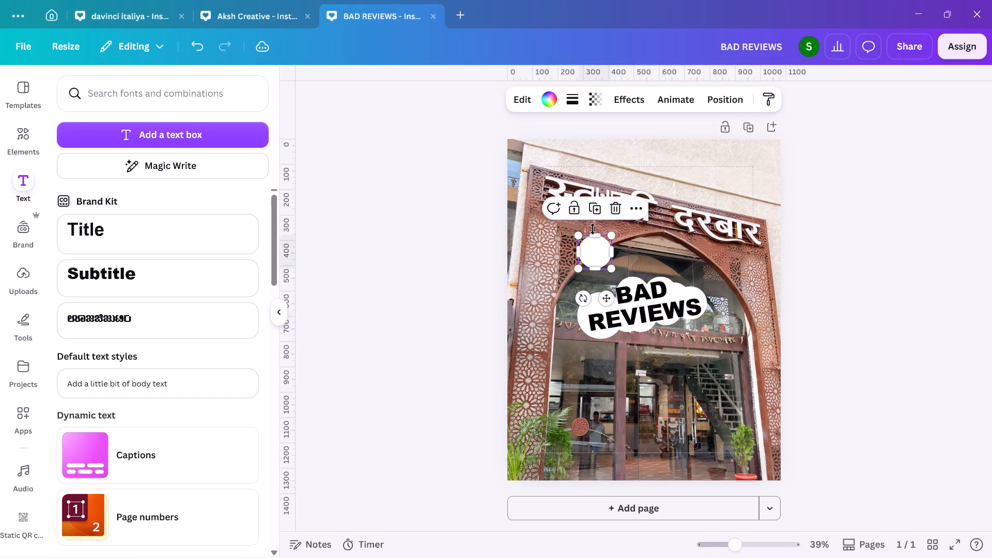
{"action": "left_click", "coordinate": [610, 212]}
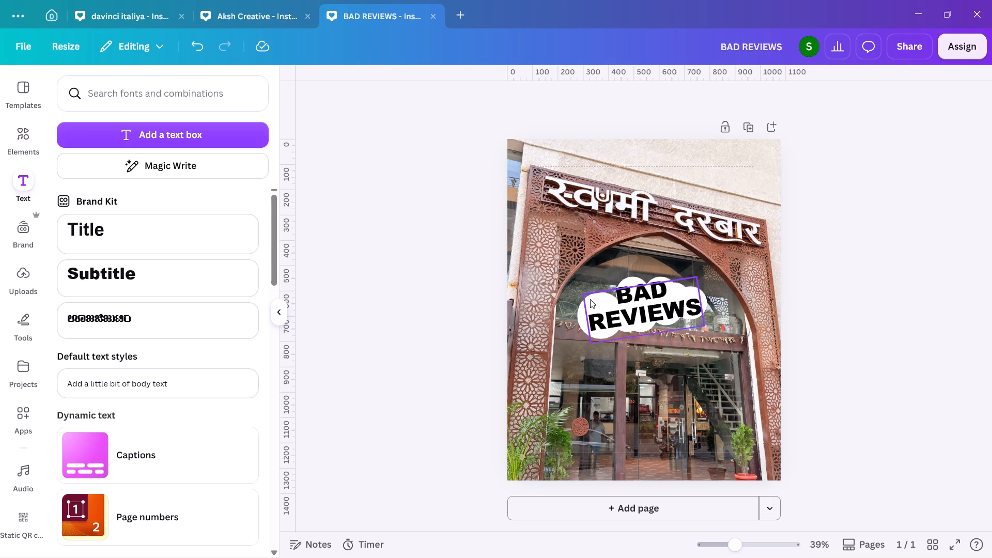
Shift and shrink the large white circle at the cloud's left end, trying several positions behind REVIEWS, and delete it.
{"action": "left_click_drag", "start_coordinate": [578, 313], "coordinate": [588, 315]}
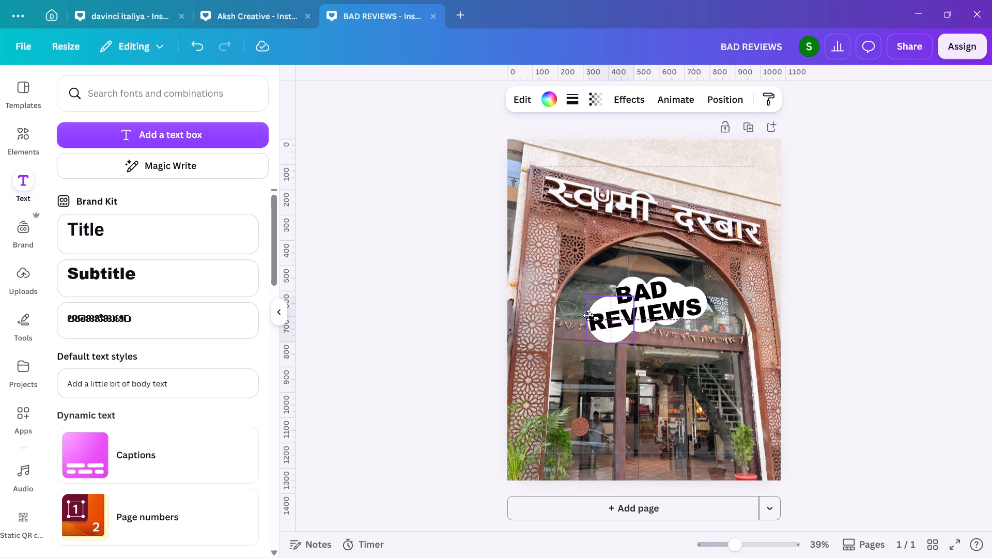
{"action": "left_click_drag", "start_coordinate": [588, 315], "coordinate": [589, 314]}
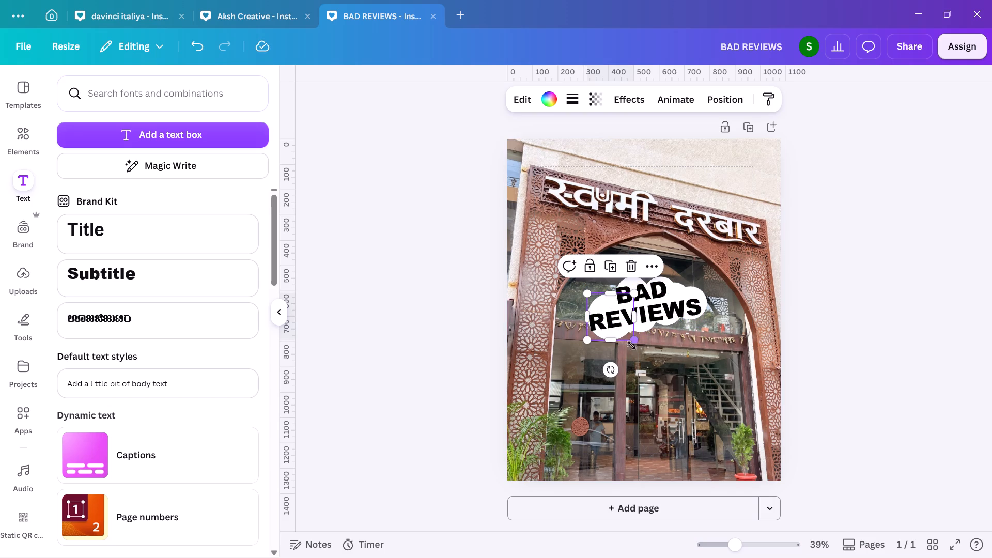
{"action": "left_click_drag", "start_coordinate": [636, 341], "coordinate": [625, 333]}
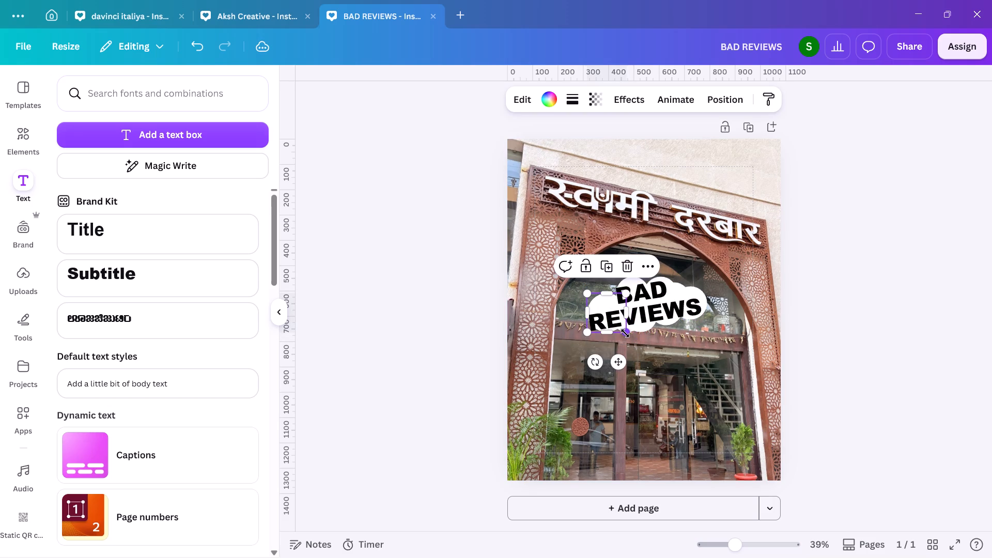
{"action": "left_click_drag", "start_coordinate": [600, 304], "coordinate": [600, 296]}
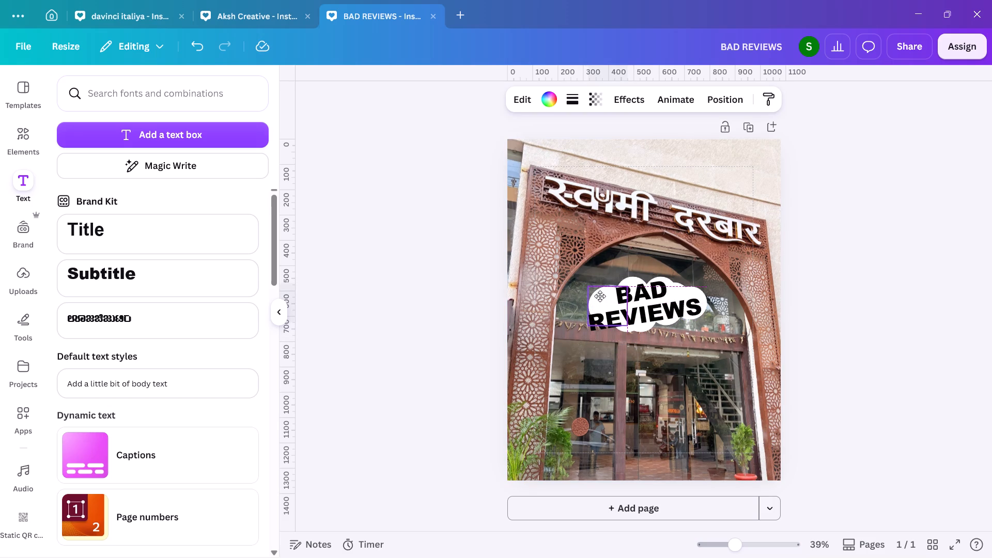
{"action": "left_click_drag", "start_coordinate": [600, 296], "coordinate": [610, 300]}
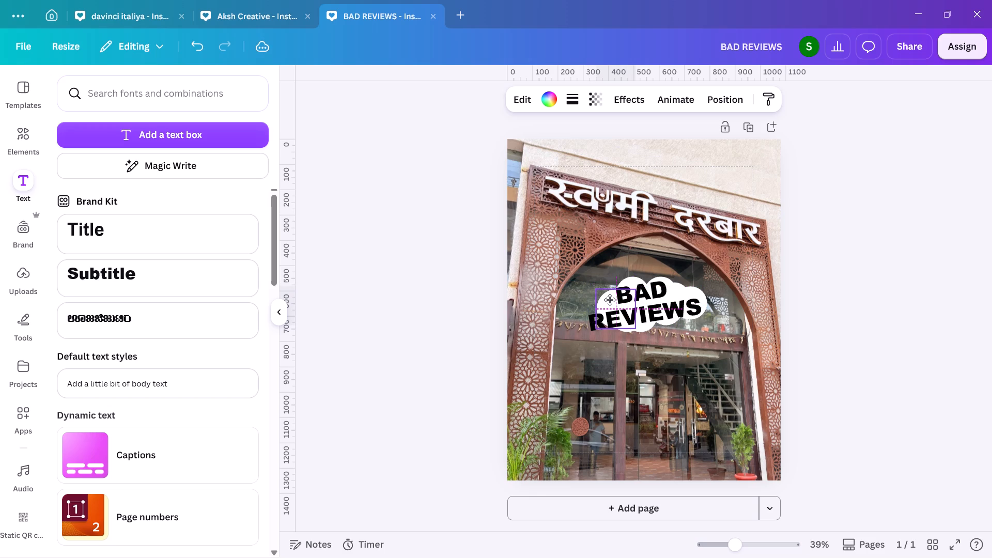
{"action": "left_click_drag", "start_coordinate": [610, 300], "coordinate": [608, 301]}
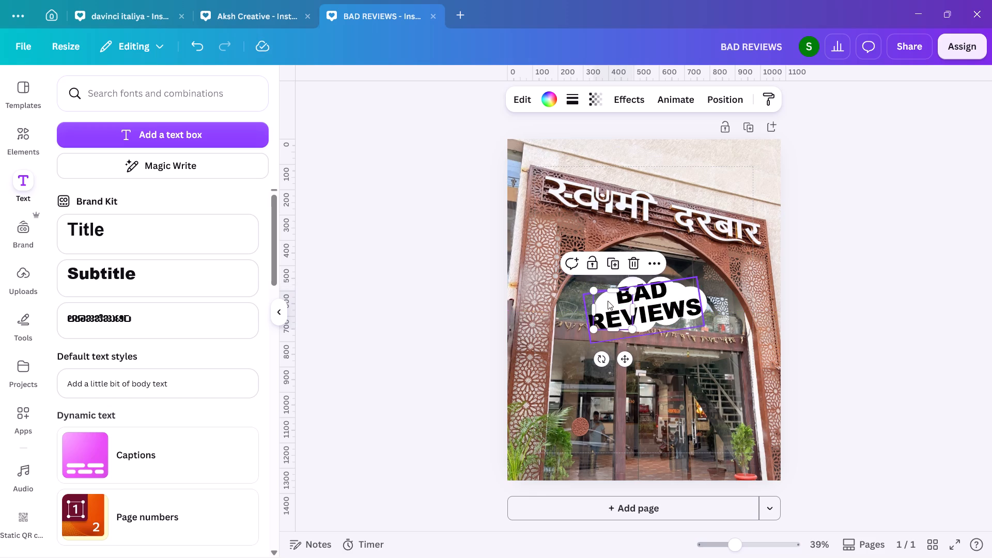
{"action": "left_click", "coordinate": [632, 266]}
Move the BAD REVIEWS text off the cloud up over the restaurant sign and rotate it level.
{"action": "left_click_drag", "start_coordinate": [663, 295], "coordinate": [672, 195]}
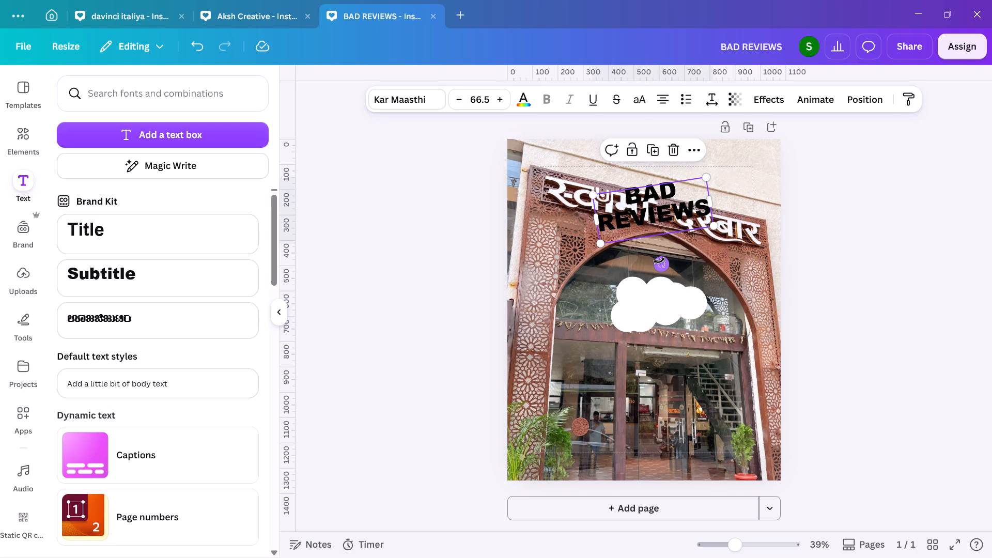
{"action": "left_click_drag", "start_coordinate": [659, 261], "coordinate": [649, 259]}
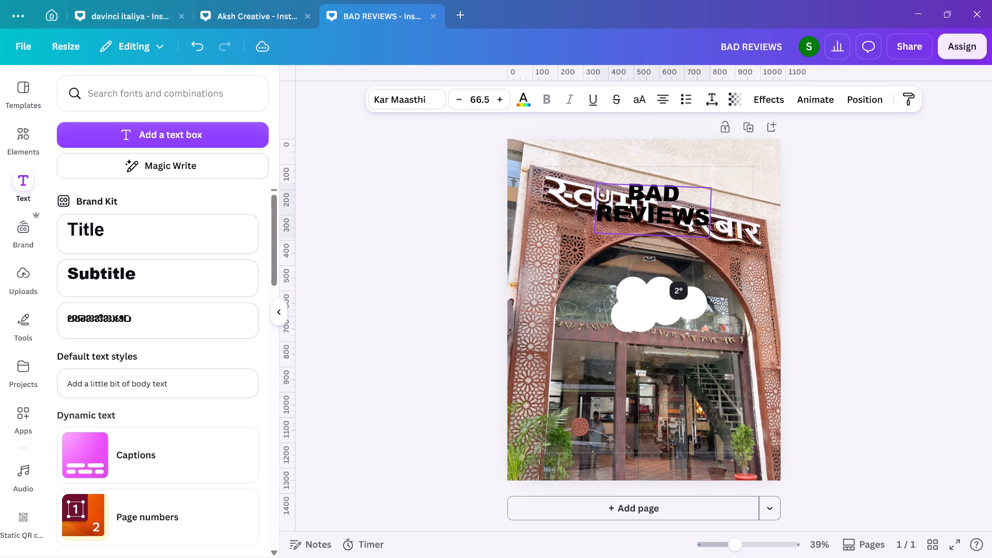
{"action": "left_click_drag", "start_coordinate": [649, 259], "coordinate": [651, 258]}
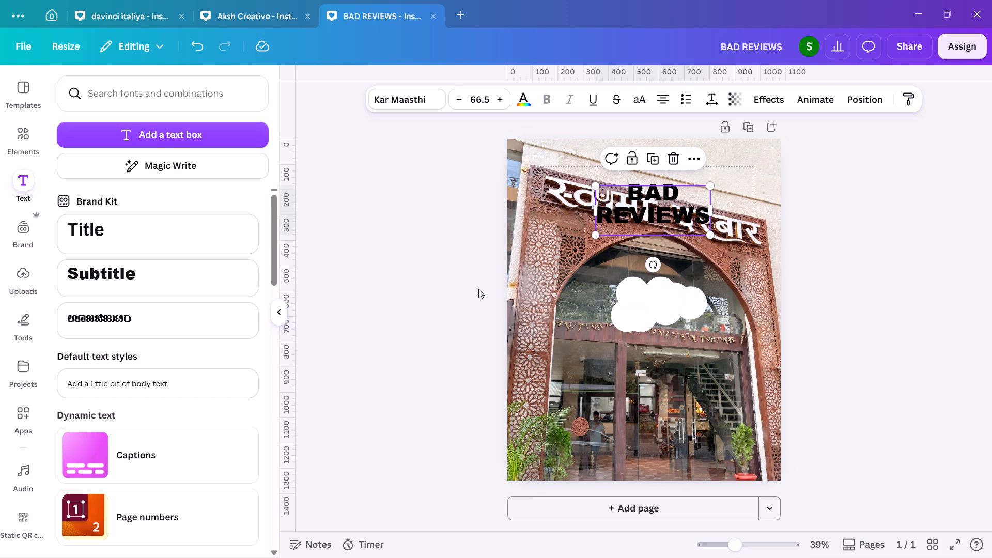
Select all the remaining white cloud circles and delete them.
{"action": "left_click_drag", "start_coordinate": [478, 289], "coordinate": [754, 328]}
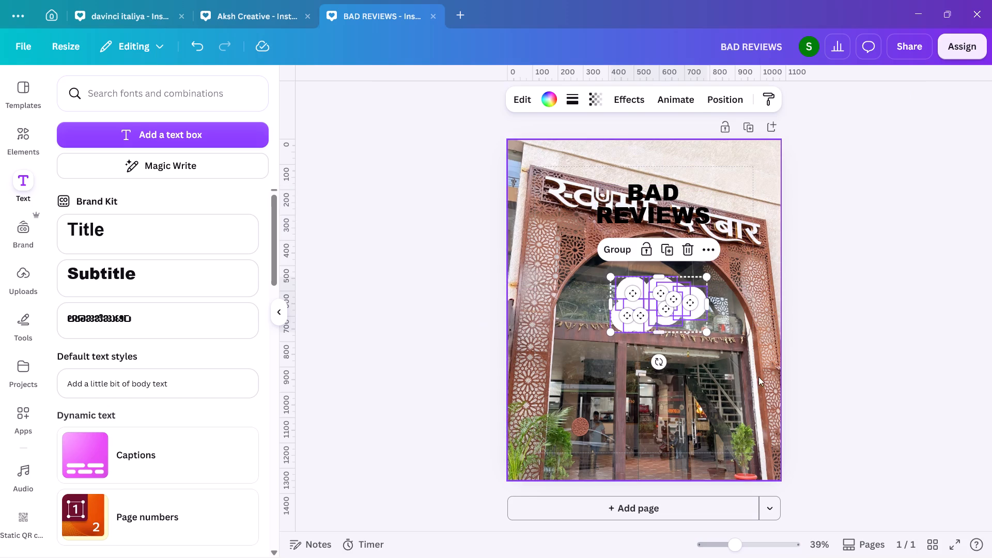
{"action": "left_click", "coordinate": [684, 252]}
Add a blank second page and move the BAD REVIEWS text onto it, near the top and roughly centred.
{"action": "left_click_drag", "start_coordinate": [669, 205], "coordinate": [648, 329]}
{"action": "left_click", "coordinate": [639, 500]}
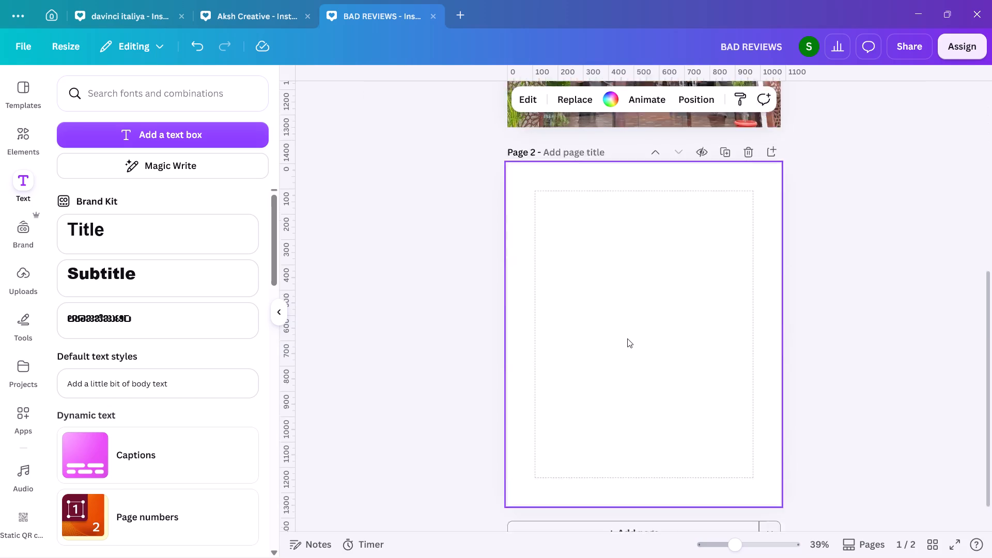
{"action": "scroll", "coordinate": [627, 338], "scroll_direction": "up", "scroll_amount": 3}
{"action": "left_click_drag", "start_coordinate": [632, 174], "coordinate": [605, 393]}
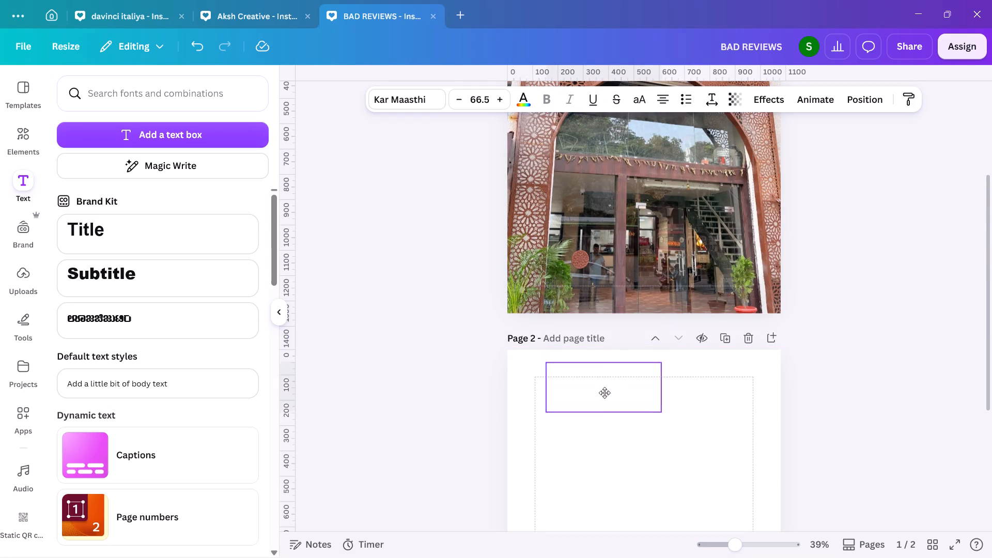
{"action": "left_click_drag", "start_coordinate": [605, 393], "coordinate": [618, 398]}
{"action": "left_click_drag", "start_coordinate": [618, 398], "coordinate": [639, 420]}
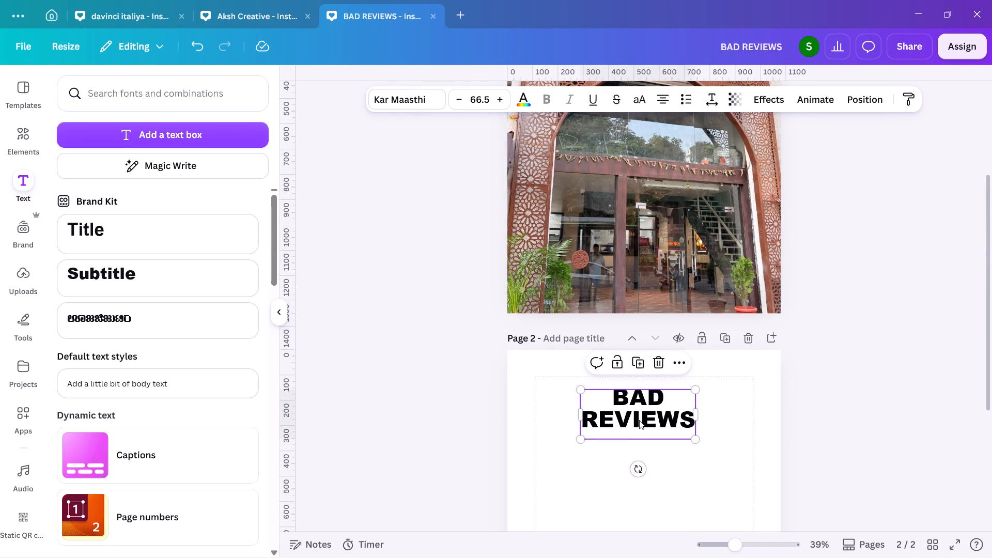
Add a green circle on page 2 and shrink it to sit behind the start of the word BAD.
{"action": "key", "text": "c"}
{"action": "left_click_drag", "start_coordinate": [673, 513], "coordinate": [658, 430]}
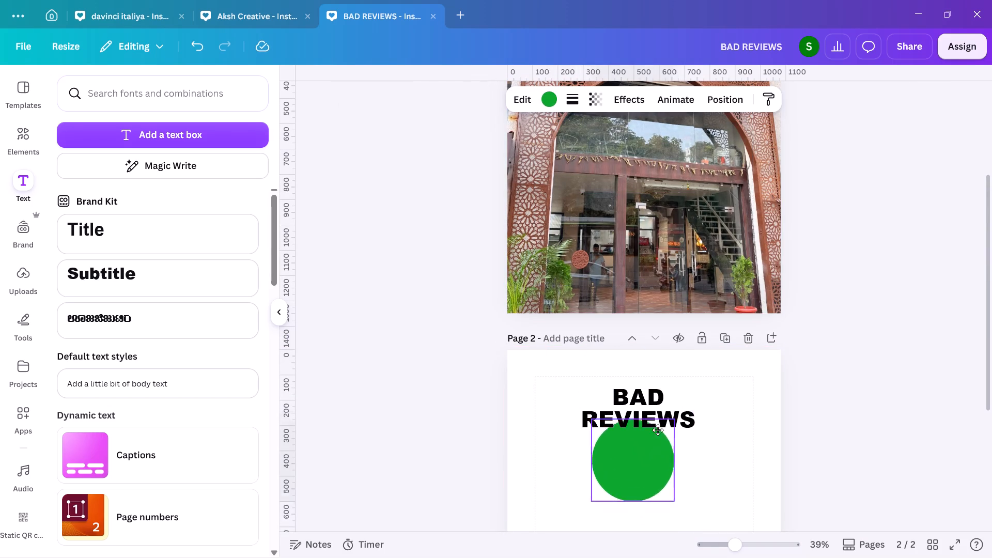
{"action": "left_click_drag", "start_coordinate": [658, 430], "coordinate": [628, 373]}
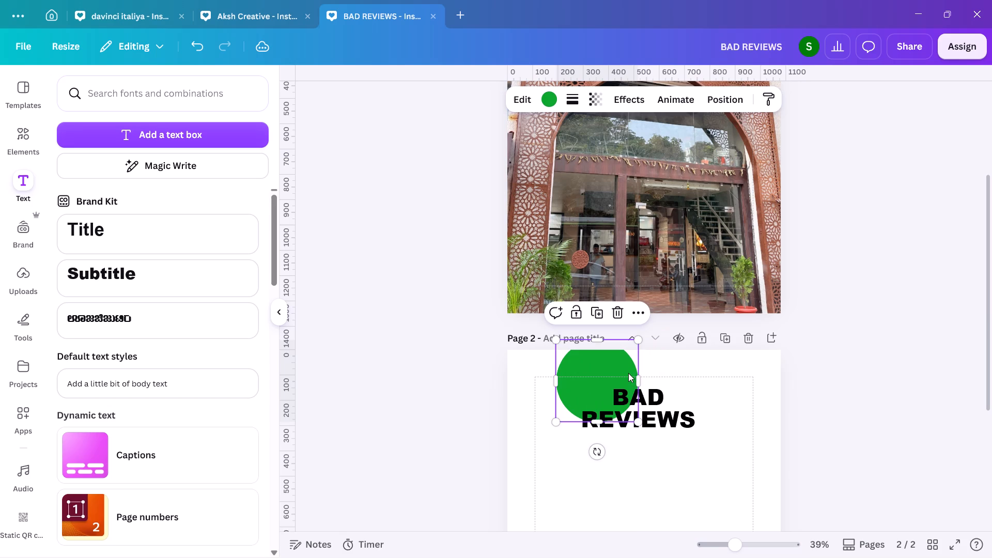
{"action": "left_click_drag", "start_coordinate": [555, 340], "coordinate": [588, 376]}
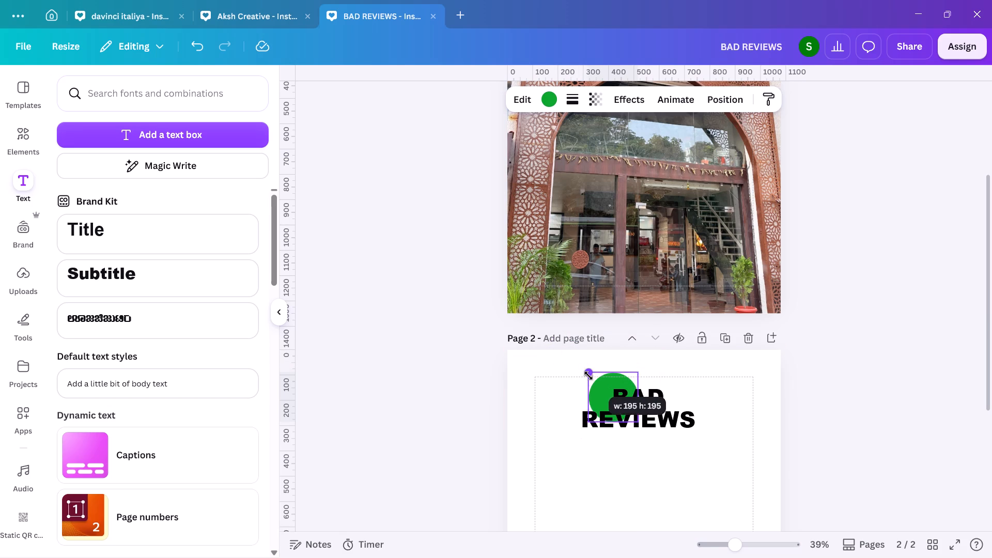
{"action": "left_click_drag", "start_coordinate": [588, 376], "coordinate": [595, 386]}
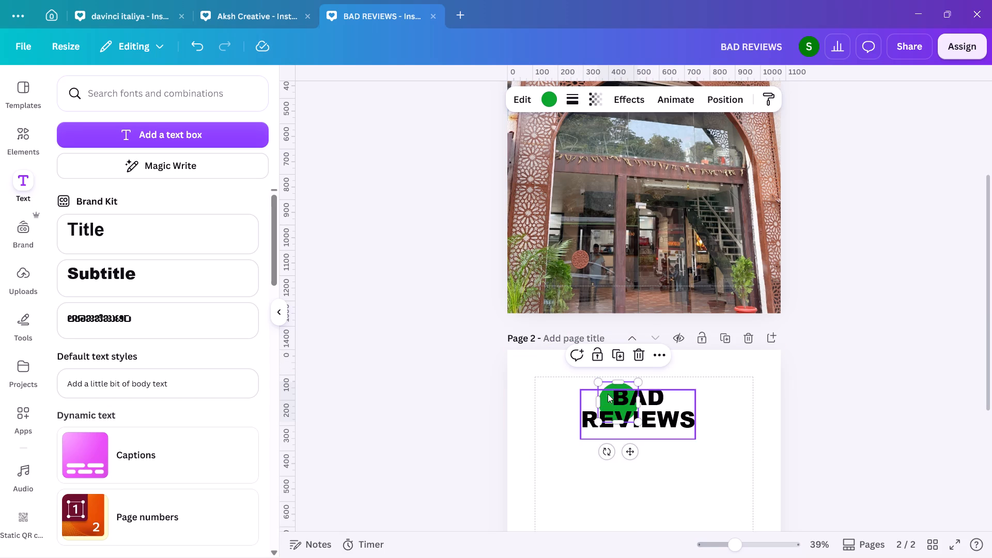
{"action": "left_click", "coordinate": [605, 388]}
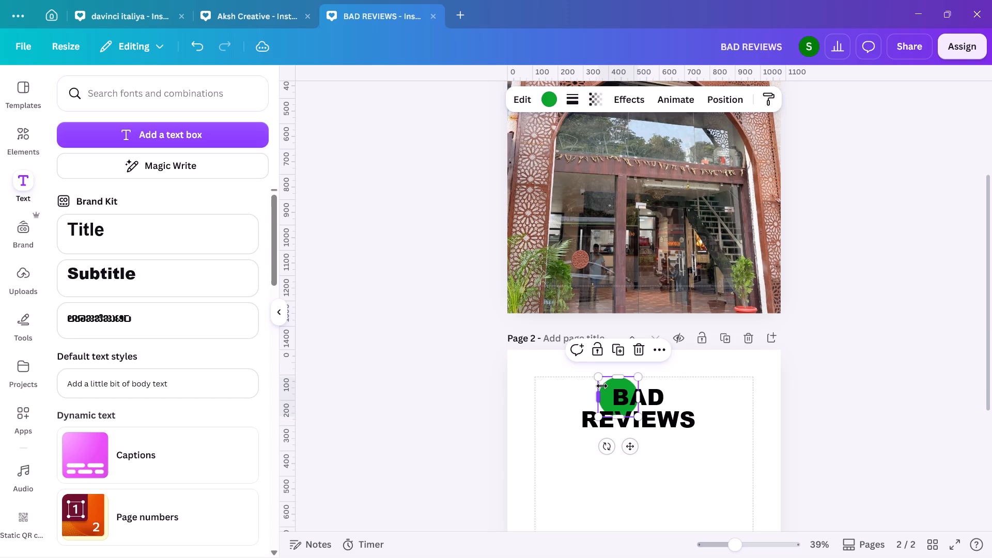
Duplicate the small green circle and place the copy just to its right, overlapping it across BAD.
{"action": "key", "text": "ctrl+c"}
{"action": "key", "text": "ctrl+v"}
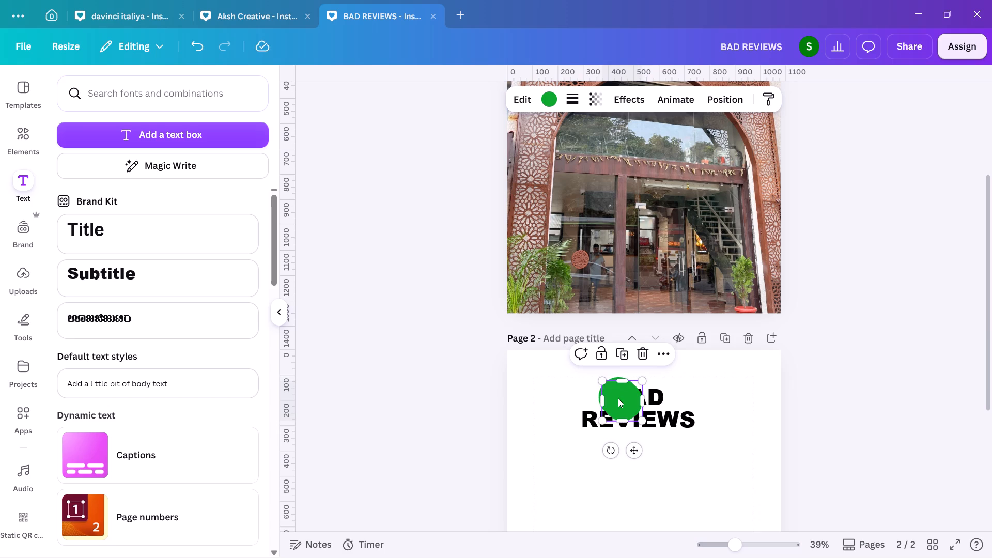
{"action": "left_click_drag", "start_coordinate": [618, 398], "coordinate": [635, 396]}
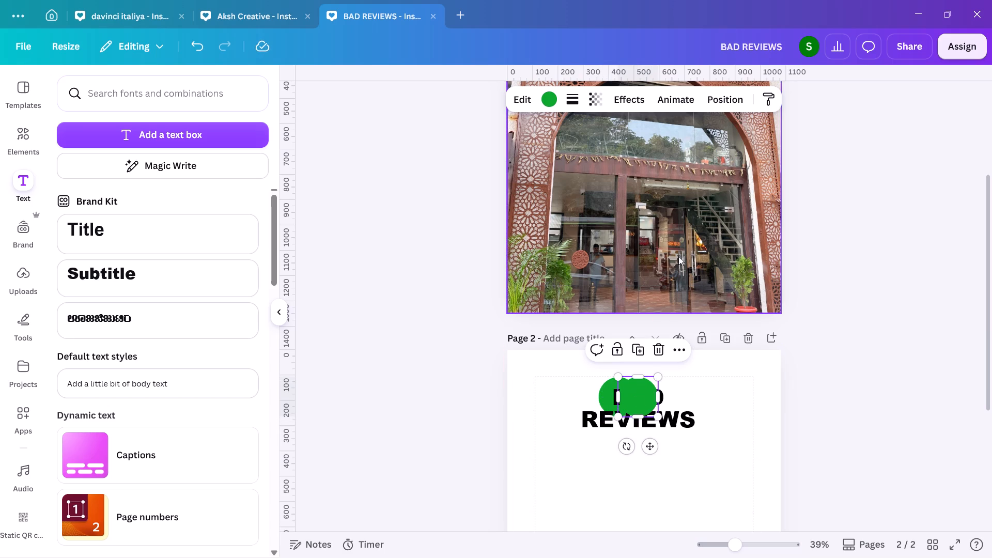
Move the copied circle's layer beneath the BAD REVIEWS text and above the first circle.
{"action": "left_click", "coordinate": [722, 105]}
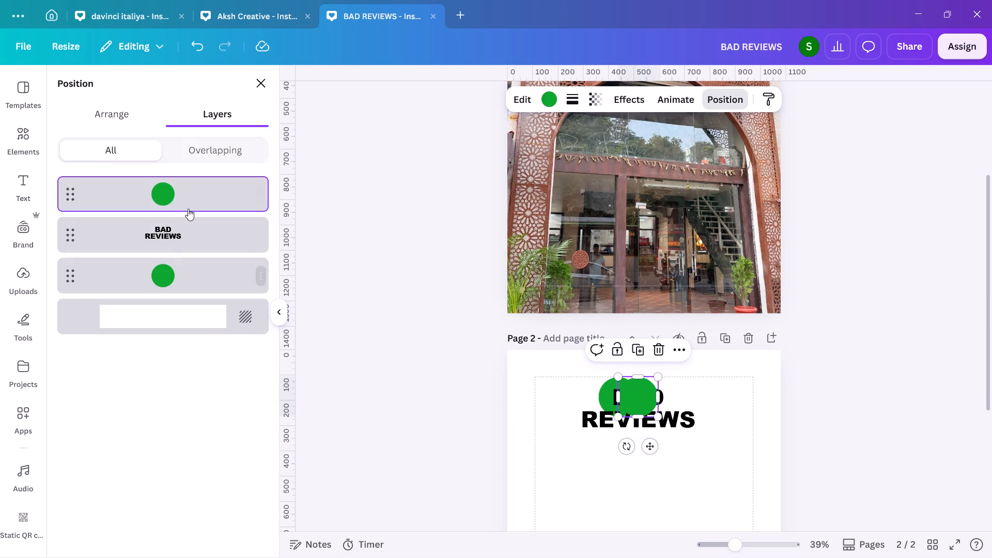
{"action": "left_click_drag", "start_coordinate": [184, 195], "coordinate": [185, 222]}
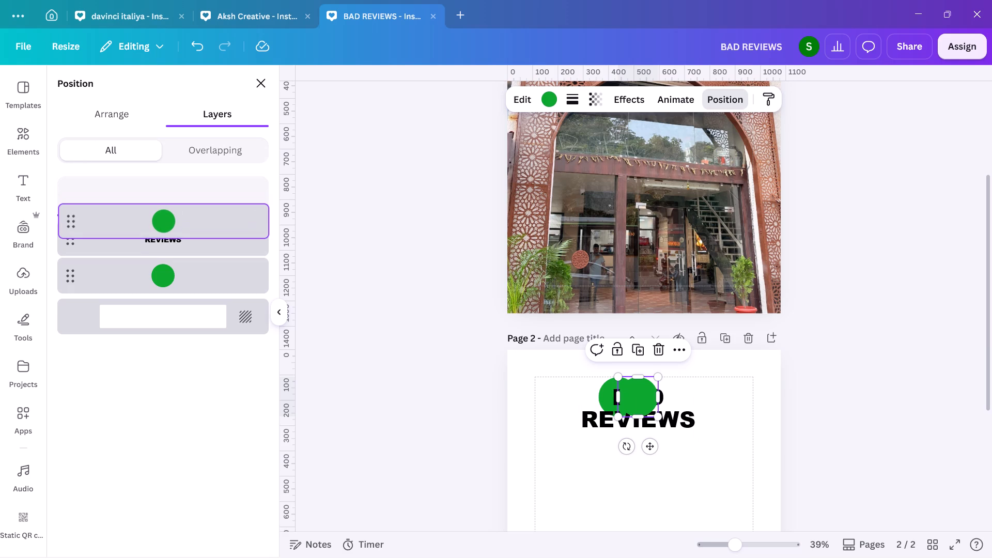
{"action": "left_click_drag", "start_coordinate": [185, 222], "coordinate": [189, 246]}
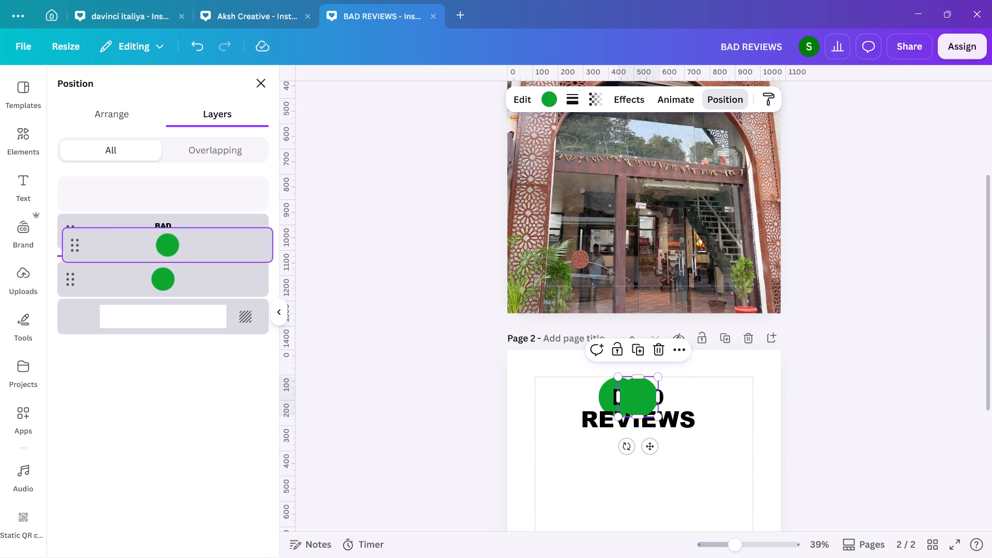
{"action": "left_click_drag", "start_coordinate": [189, 246], "coordinate": [189, 246]}
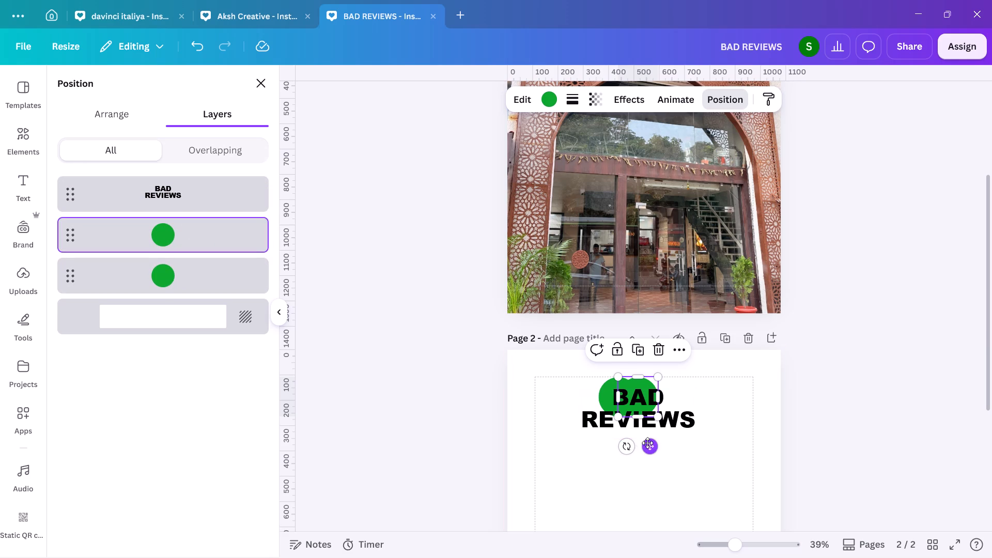
Reposition the second green circle behind the end of BAD, level with the first circle and just meeting its edge.
{"action": "left_click_drag", "start_coordinate": [647, 443], "coordinate": [651, 442]}
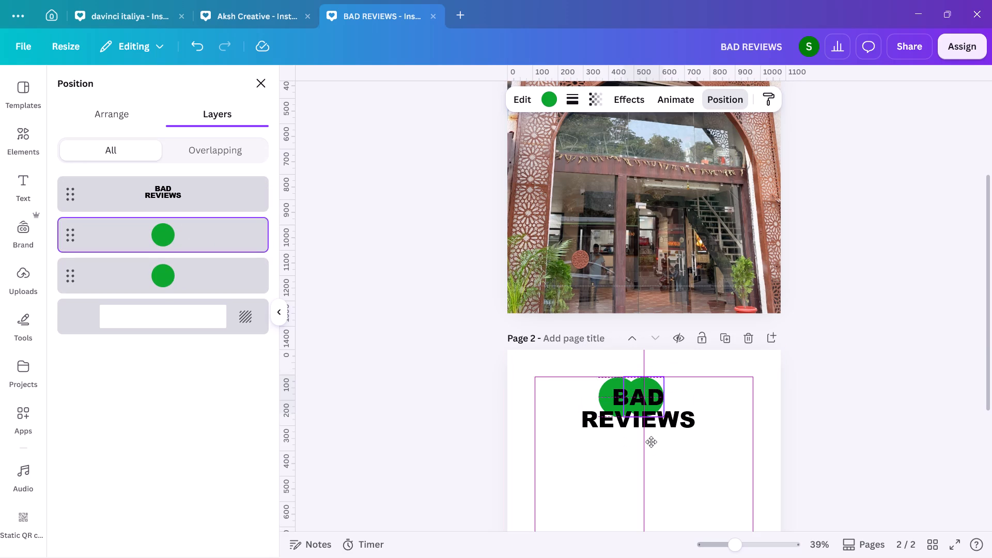
{"action": "left_click_drag", "start_coordinate": [651, 442], "coordinate": [647, 437]}
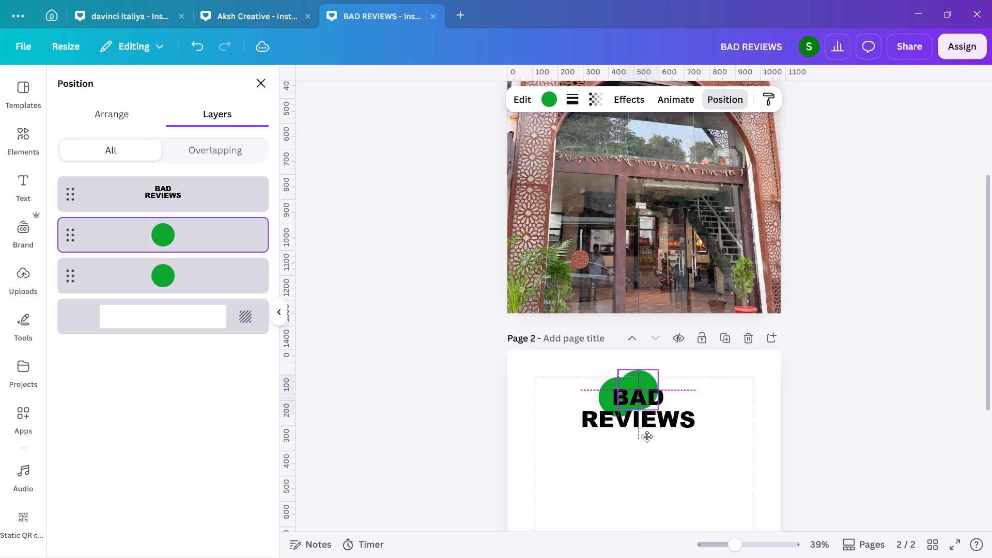
{"action": "left_click_drag", "start_coordinate": [647, 437], "coordinate": [652, 444]}
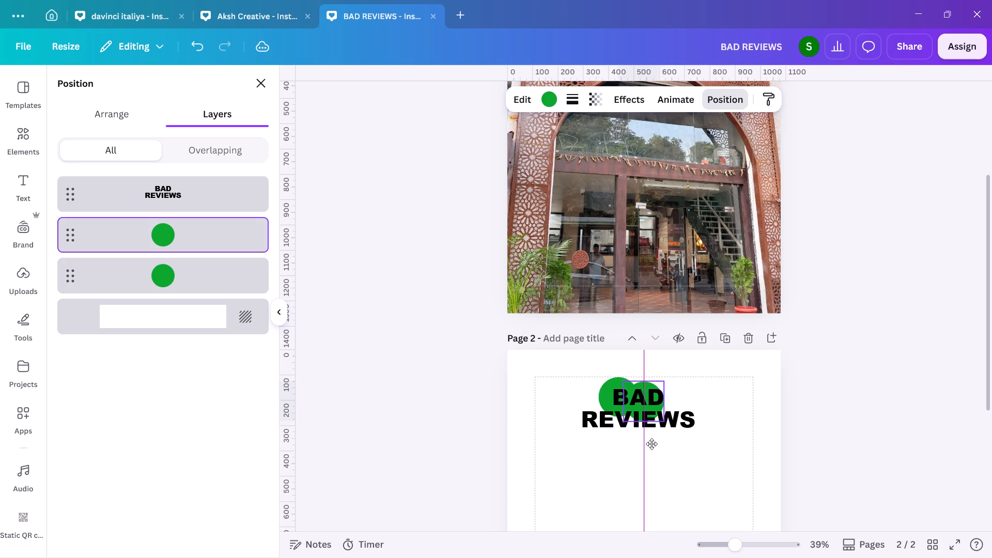
{"action": "left_click_drag", "start_coordinate": [652, 444], "coordinate": [653, 438]}
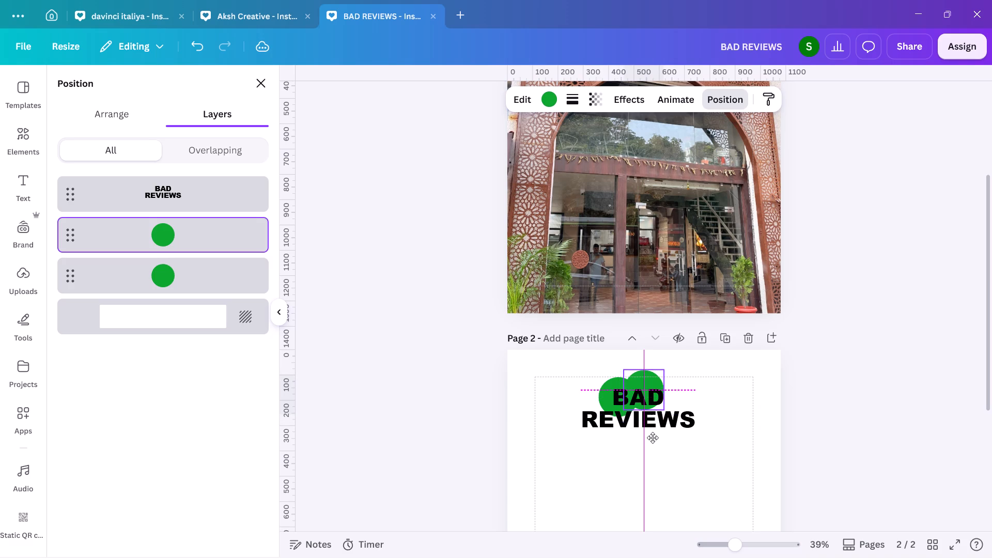
{"action": "left_click_drag", "start_coordinate": [653, 438], "coordinate": [652, 438]}
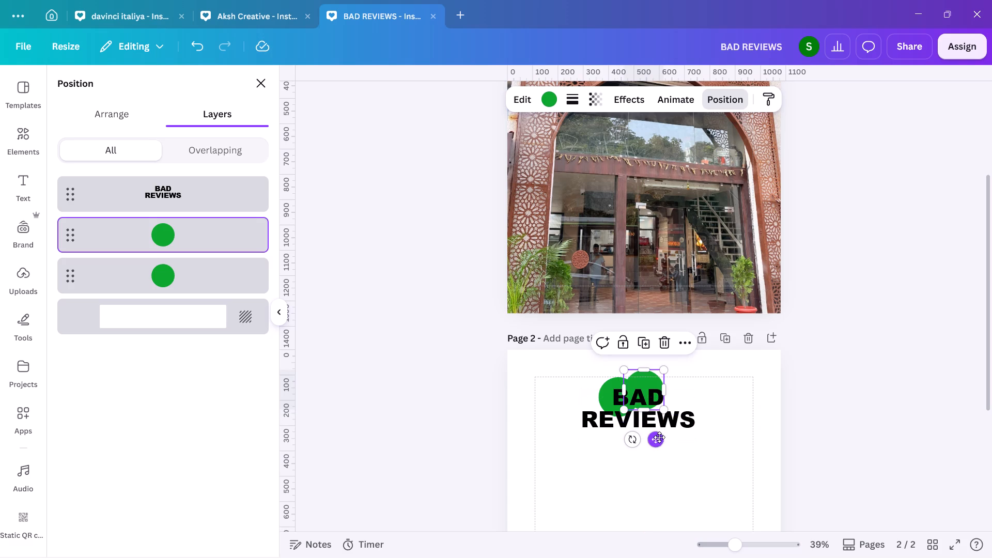
{"action": "left_click_drag", "start_coordinate": [659, 438], "coordinate": [675, 445]}
Duplicate the circle, centre the copy below the two upper circles behind the middle of REVIEWS, and layer it beneath the text.
{"action": "key", "text": "ctrl+c"}
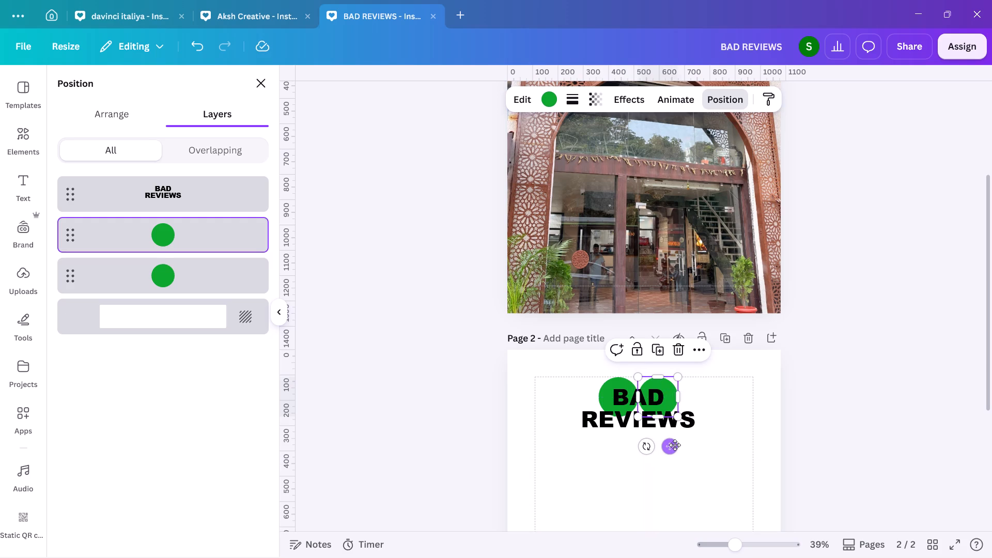
{"action": "key", "text": "ctrl+v"}
{"action": "left_click_drag", "start_coordinate": [674, 446], "coordinate": [649, 457]}
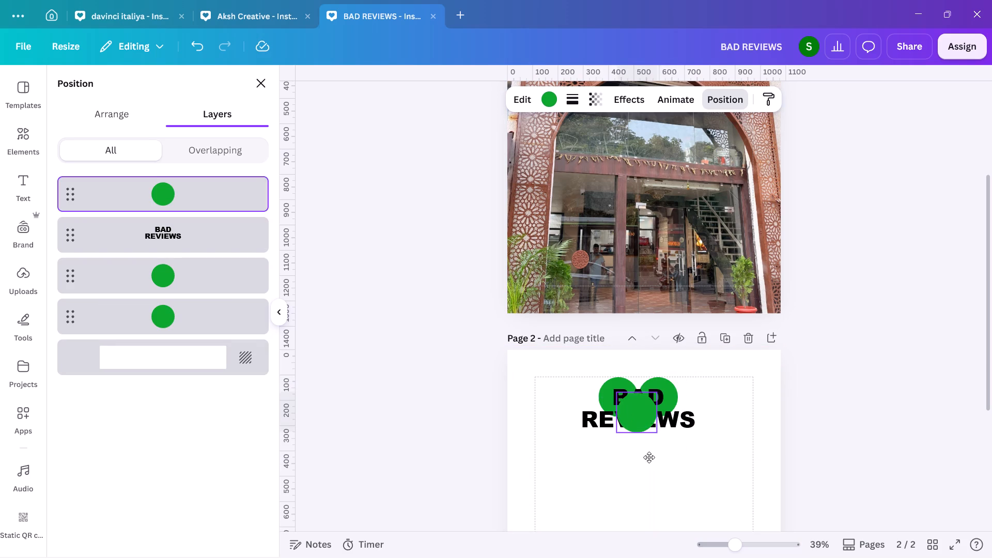
{"action": "left_click_drag", "start_coordinate": [649, 457], "coordinate": [649, 462]}
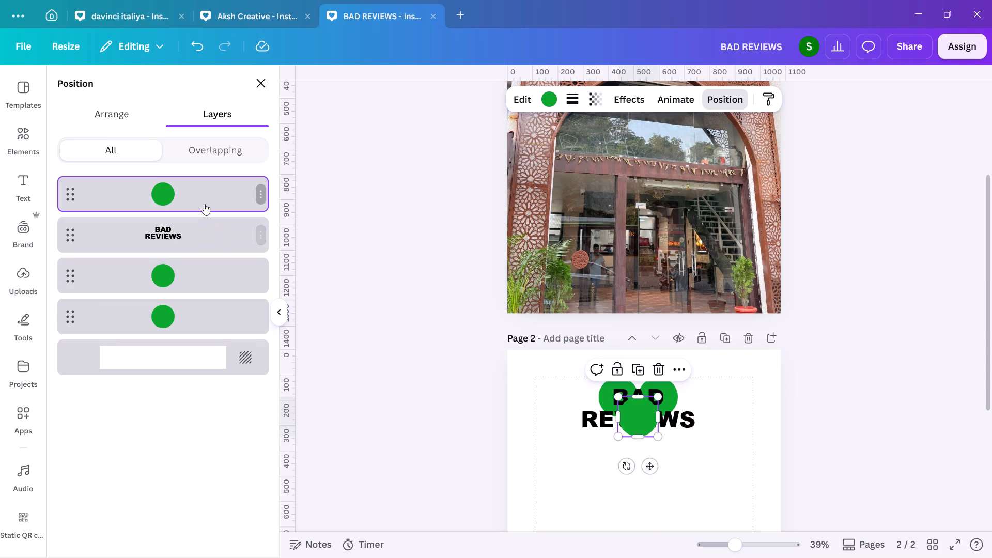
{"action": "left_click_drag", "start_coordinate": [203, 197], "coordinate": [209, 262]}
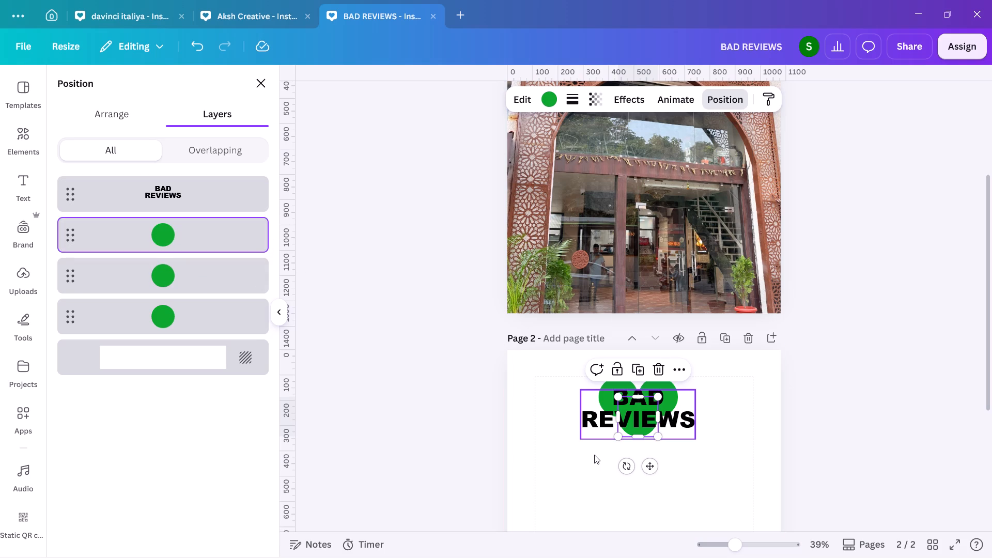
Duplicate the lower middle circle, place the copy behind the start of REVIEWS, and layer it beneath the text.
{"action": "key", "text": "ctrl+c"}
{"action": "key", "text": "ctrl+v"}
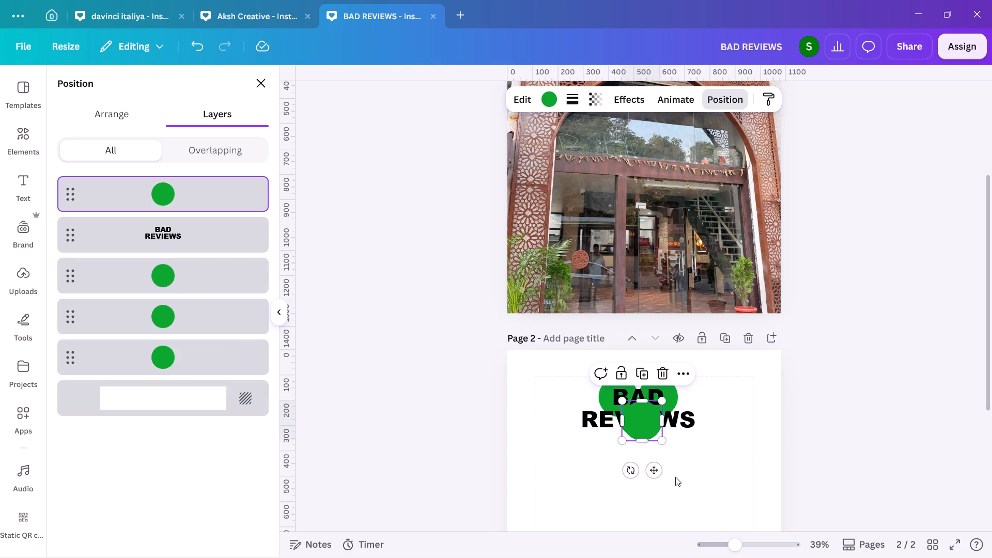
{"action": "left_click_drag", "start_coordinate": [655, 473], "coordinate": [615, 470]}
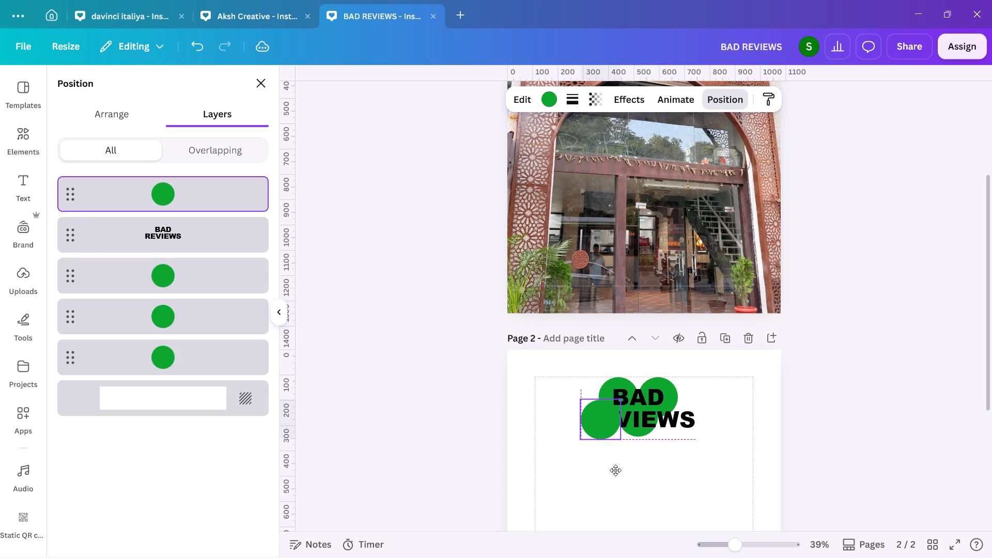
{"action": "left_click_drag", "start_coordinate": [615, 470], "coordinate": [609, 471]}
{"action": "left_click_drag", "start_coordinate": [189, 202], "coordinate": [192, 215]}
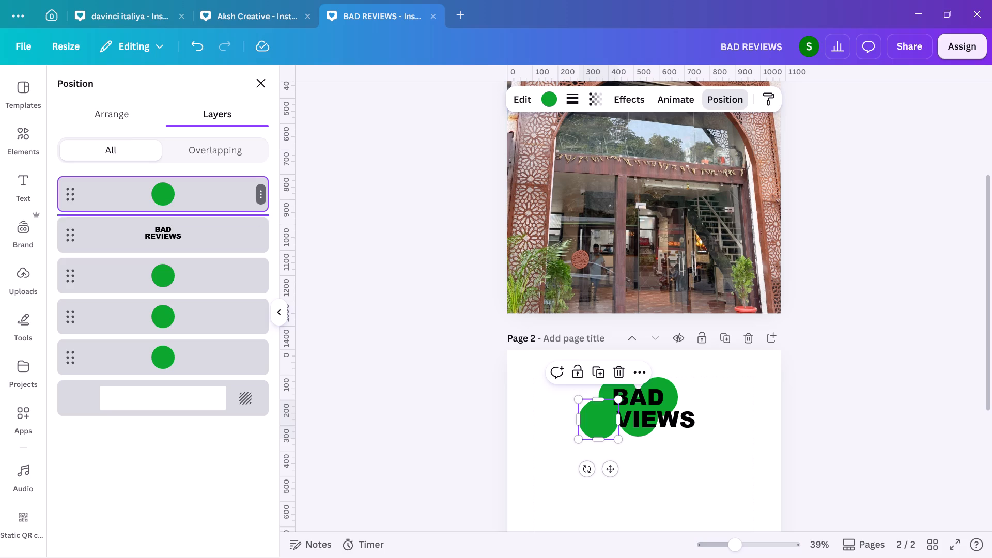
{"action": "left_click_drag", "start_coordinate": [192, 215], "coordinate": [195, 253]}
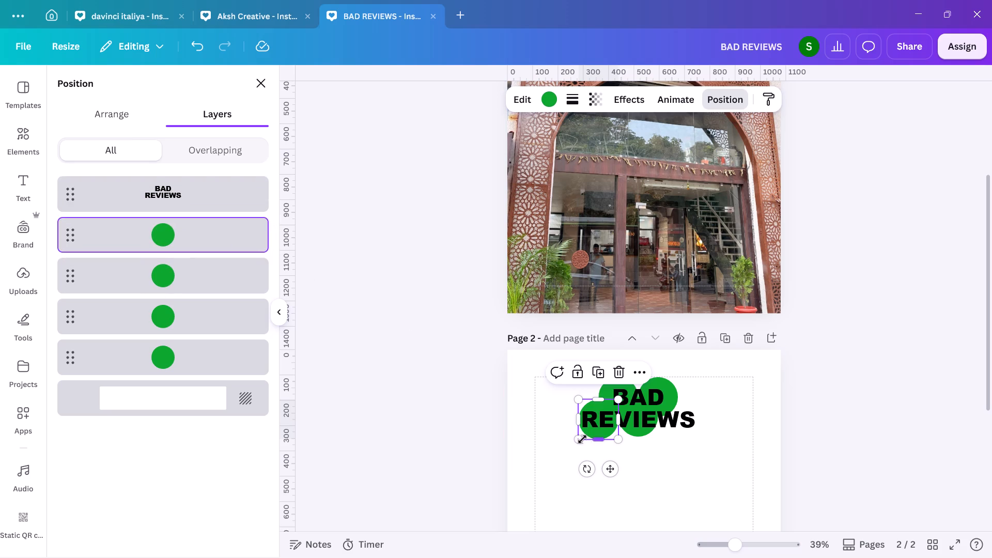
Flatten the circle behind the start of REVIEWS to about 157 by 146 and shift it slightly left past the R.
{"action": "left_click", "coordinate": [580, 439]}
{"action": "left_click", "coordinate": [596, 439]}
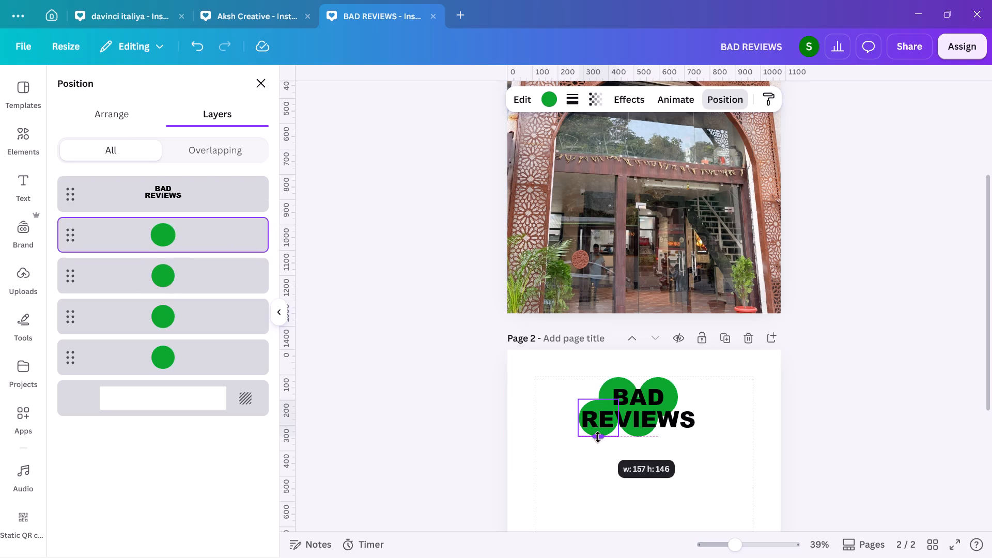
{"action": "left_click_drag", "start_coordinate": [614, 464], "coordinate": [612, 466]}
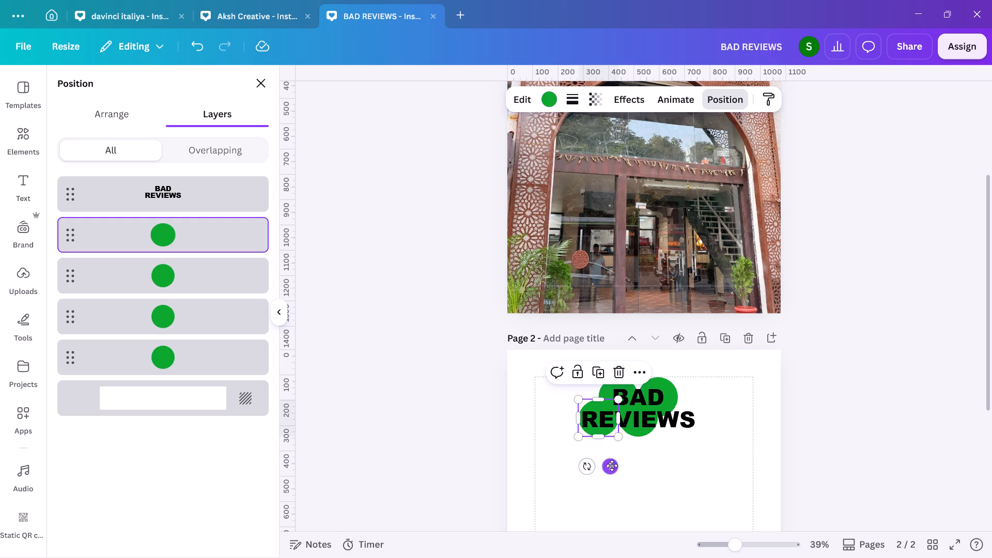
{"action": "left_click_drag", "start_coordinate": [612, 466], "coordinate": [611, 463]}
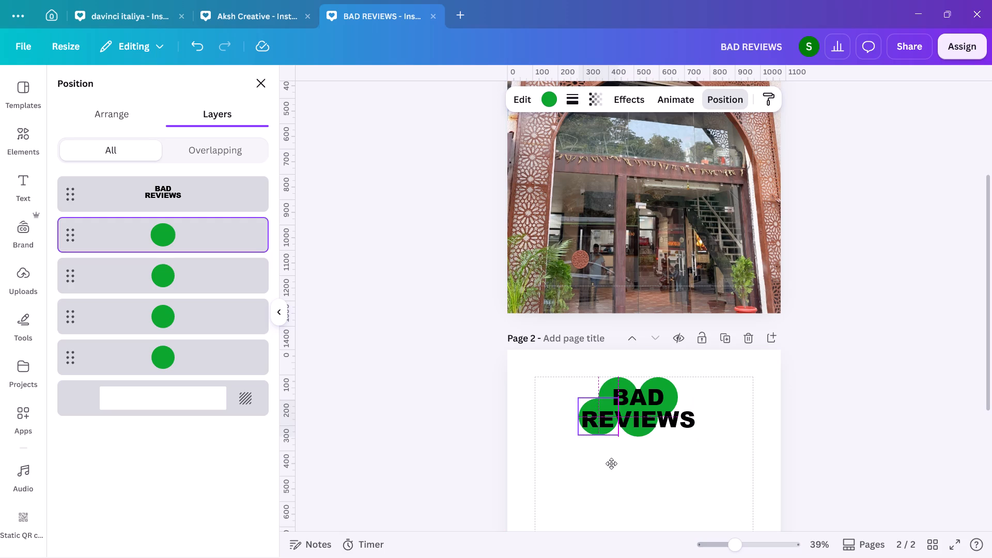
{"action": "left_click_drag", "start_coordinate": [611, 463], "coordinate": [610, 464]}
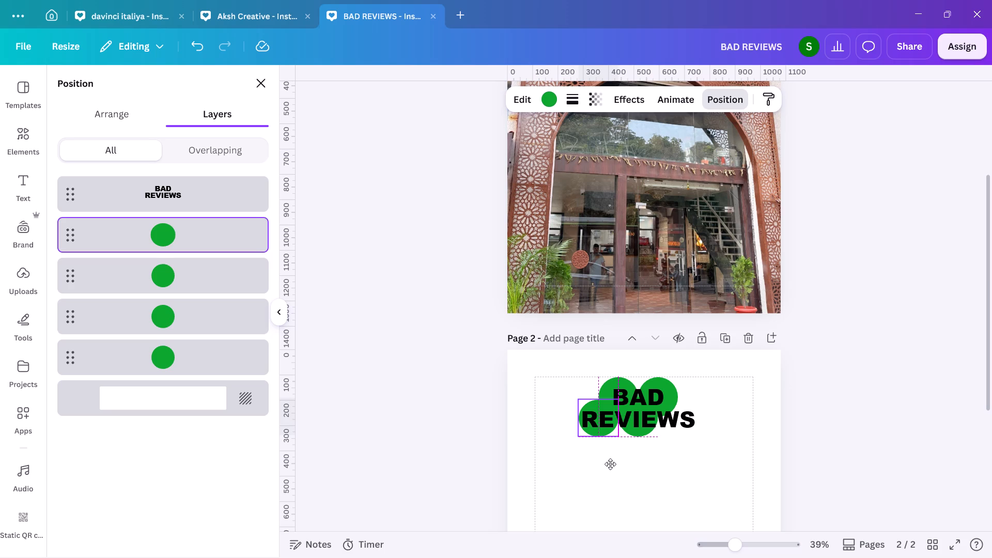
{"action": "left_click_drag", "start_coordinate": [610, 464], "coordinate": [610, 464]}
{"action": "left_click_drag", "start_coordinate": [610, 464], "coordinate": [610, 464]}
{"action": "left_click_drag", "start_coordinate": [610, 464], "coordinate": [609, 464]}
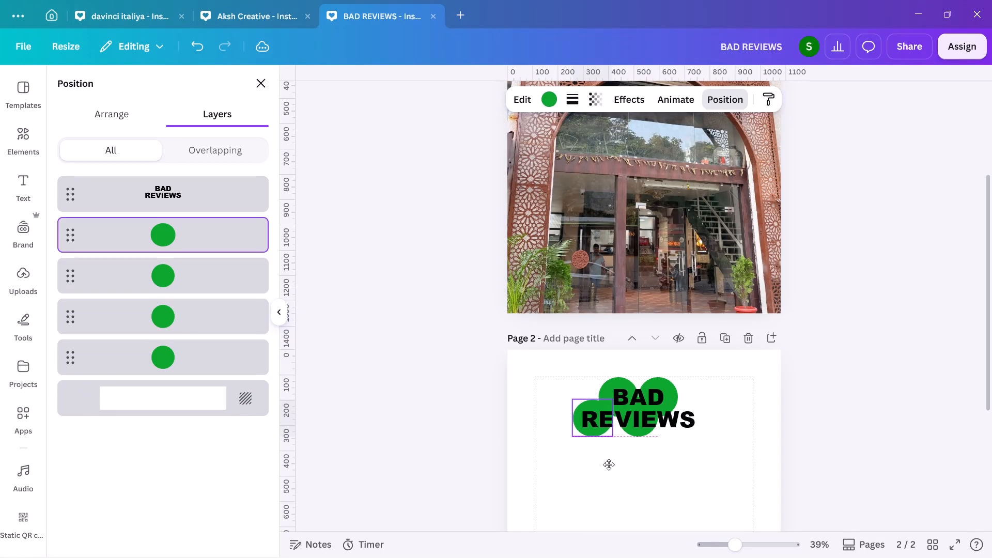
{"action": "left_click_drag", "start_coordinate": [609, 464], "coordinate": [608, 465]}
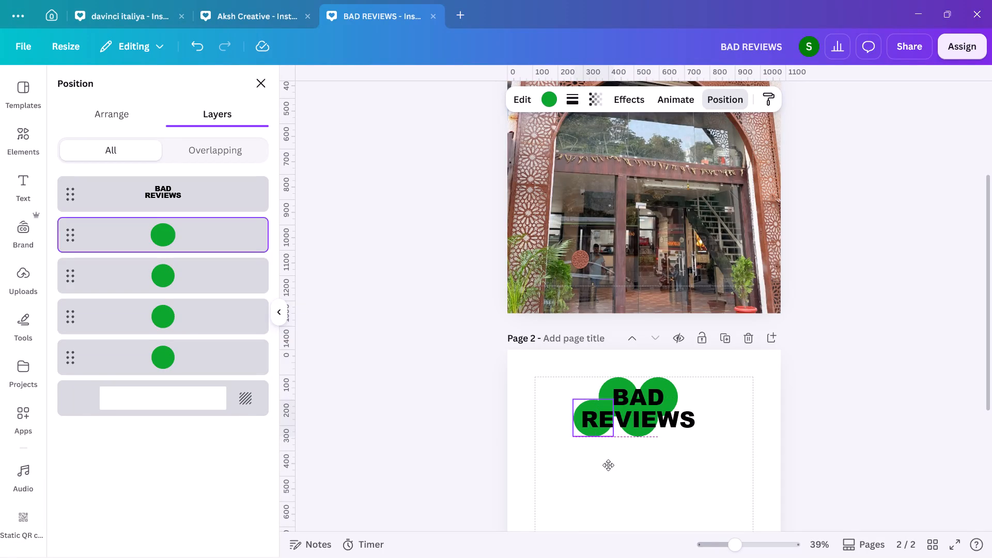
{"action": "left_click_drag", "start_coordinate": [608, 465], "coordinate": [608, 464]}
Nudge the circle behind the start of BAD slightly downward.
{"action": "left_click", "coordinate": [601, 385]}
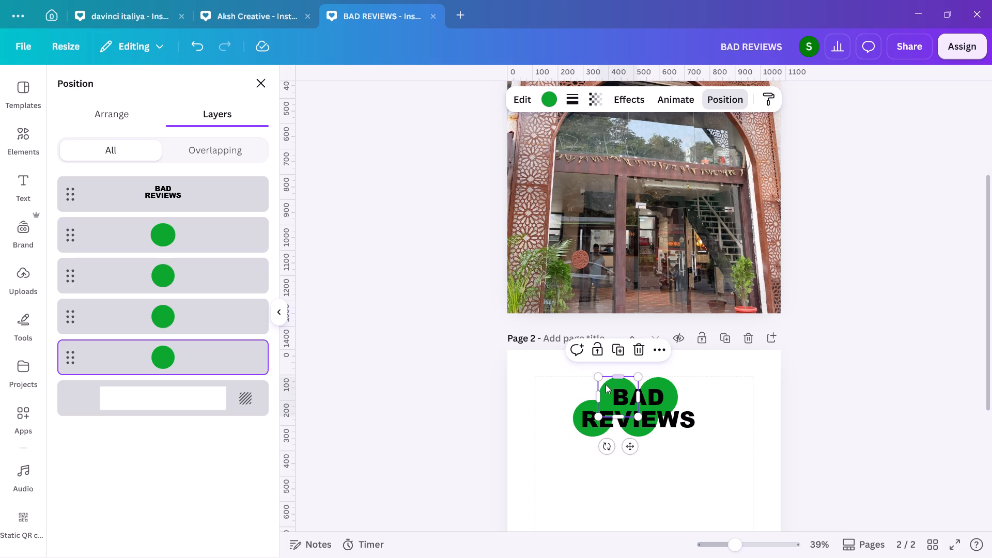
{"action": "left_click_drag", "start_coordinate": [606, 384], "coordinate": [604, 389]}
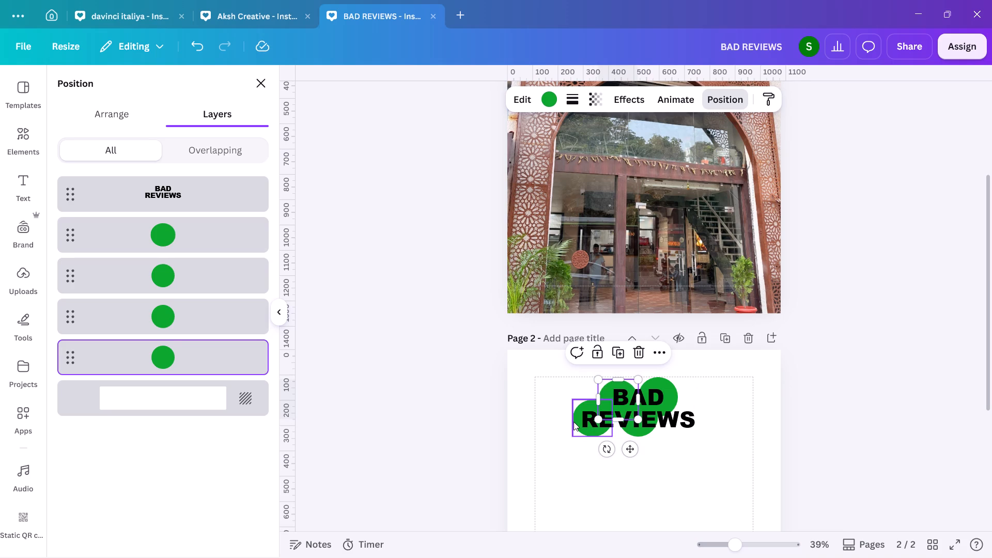
Duplicate the flattened circle, place the copy between the two lower circles to fill the gap, and layer it beneath the text.
{"action": "left_click", "coordinate": [574, 422]}
{"action": "key", "text": "ctrl+c"}
{"action": "key", "text": "ctrl+v"}
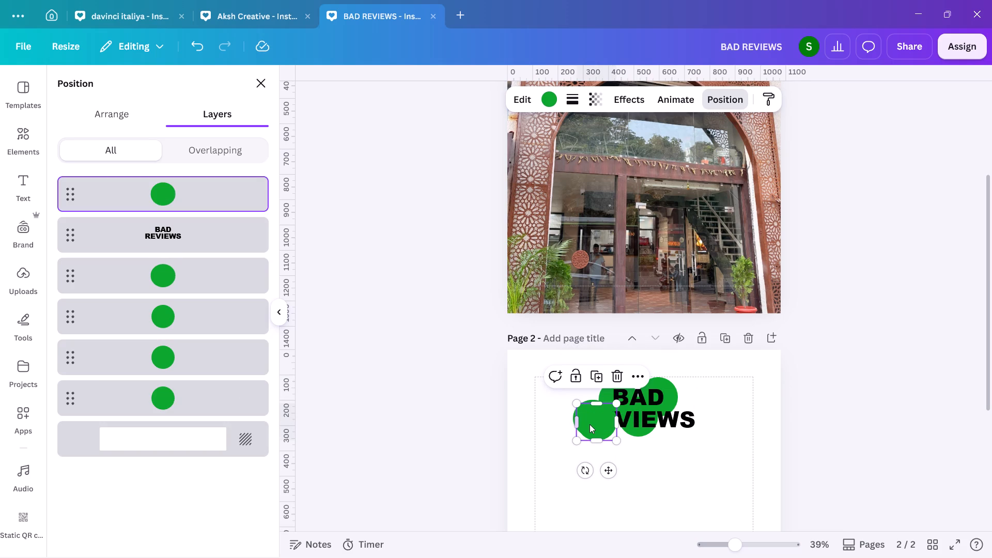
{"action": "left_click_drag", "start_coordinate": [590, 425], "coordinate": [612, 420]}
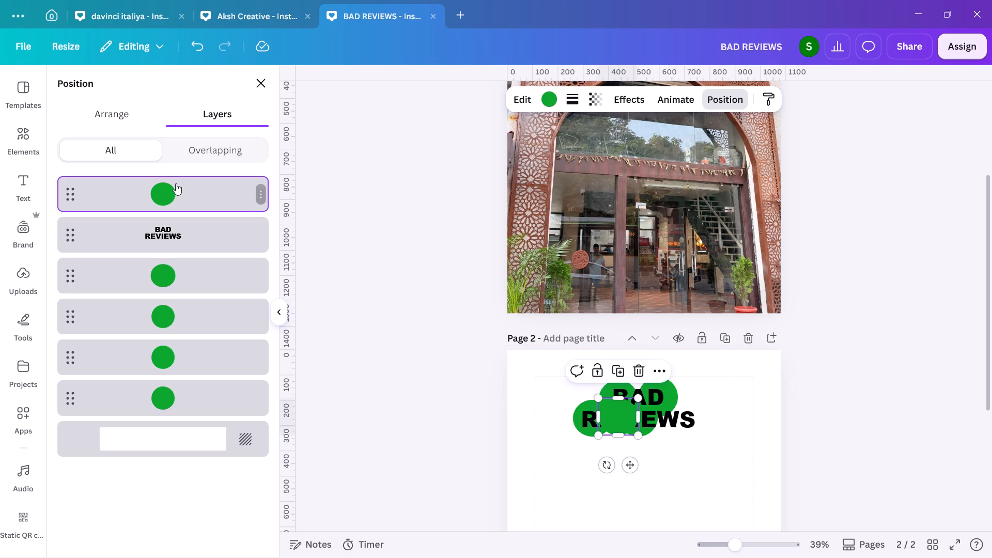
{"action": "left_click_drag", "start_coordinate": [176, 185], "coordinate": [183, 243]}
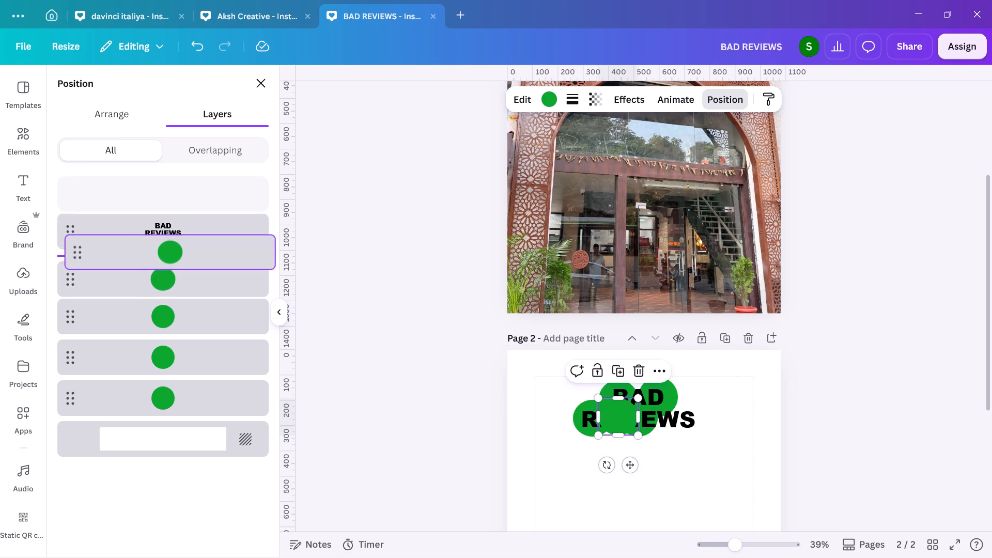
{"action": "left_click_drag", "start_coordinate": [183, 243], "coordinate": [183, 242]}
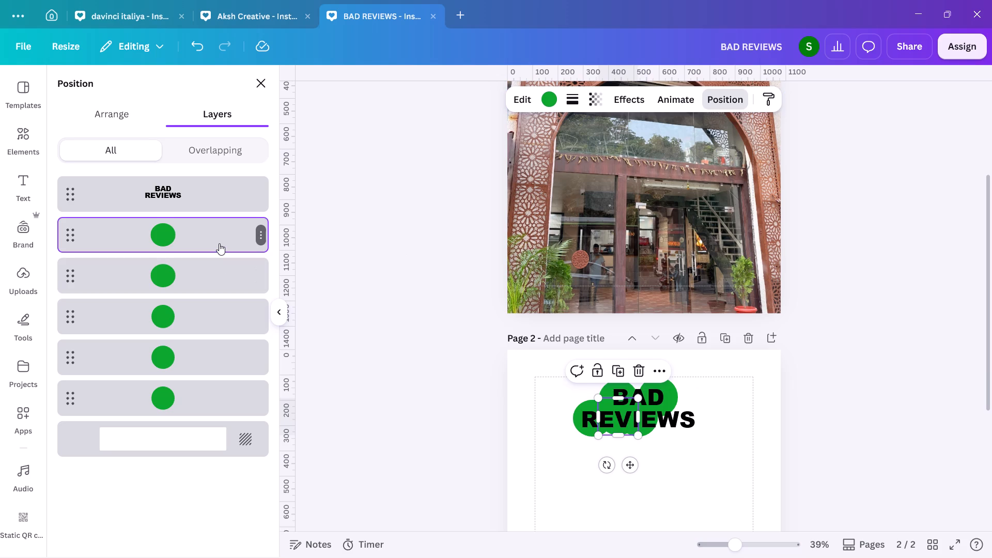
Duplicate the flattened circle again, place the copy directly below the upper circle at BAD's end, and layer it beneath the text.
{"action": "key", "text": "ctrl+c"}
{"action": "key", "text": "ctrl+v"}
{"action": "left_click_drag", "start_coordinate": [632, 428], "coordinate": [667, 421]}
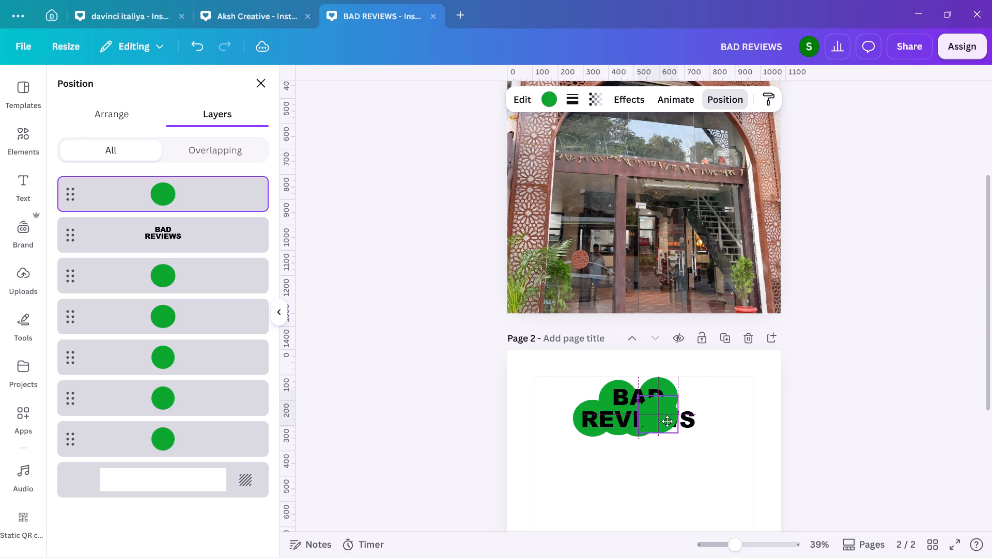
{"action": "left_click_drag", "start_coordinate": [667, 421], "coordinate": [667, 422]}
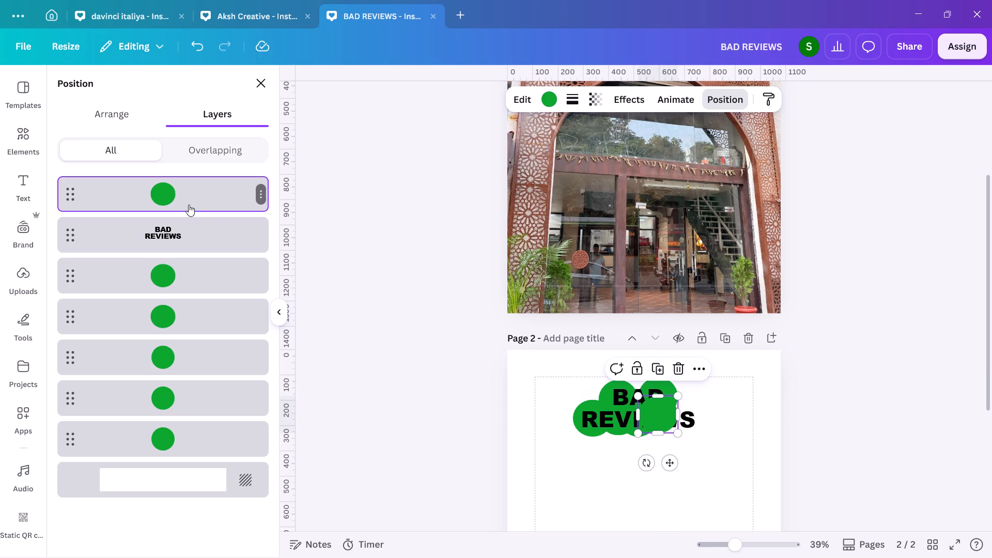
{"action": "left_click_drag", "start_coordinate": [185, 194], "coordinate": [194, 264]}
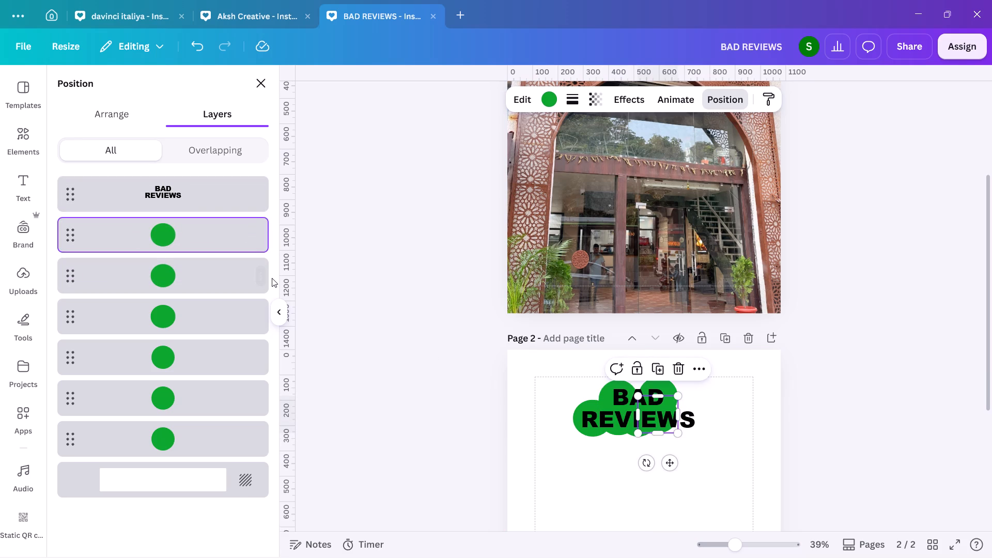
Duplicate the flattened circle once more, place the copy behind the final WS of REVIEWS, and layer it beneath the text.
{"action": "key", "text": "ctrl+c"}
{"action": "key", "text": "ctrl+v"}
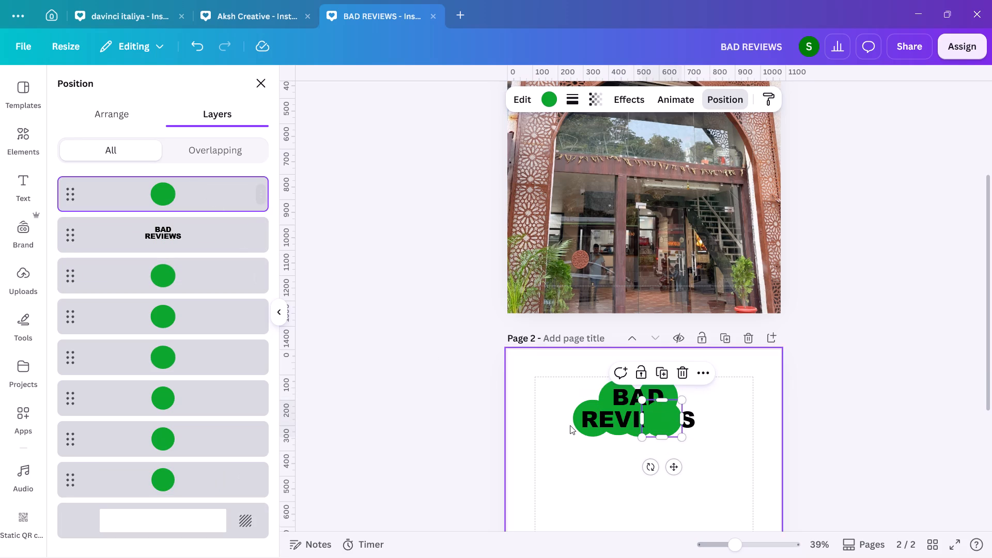
{"action": "left_click_drag", "start_coordinate": [661, 423], "coordinate": [678, 427]}
{"action": "left_click_drag", "start_coordinate": [198, 194], "coordinate": [209, 252]}
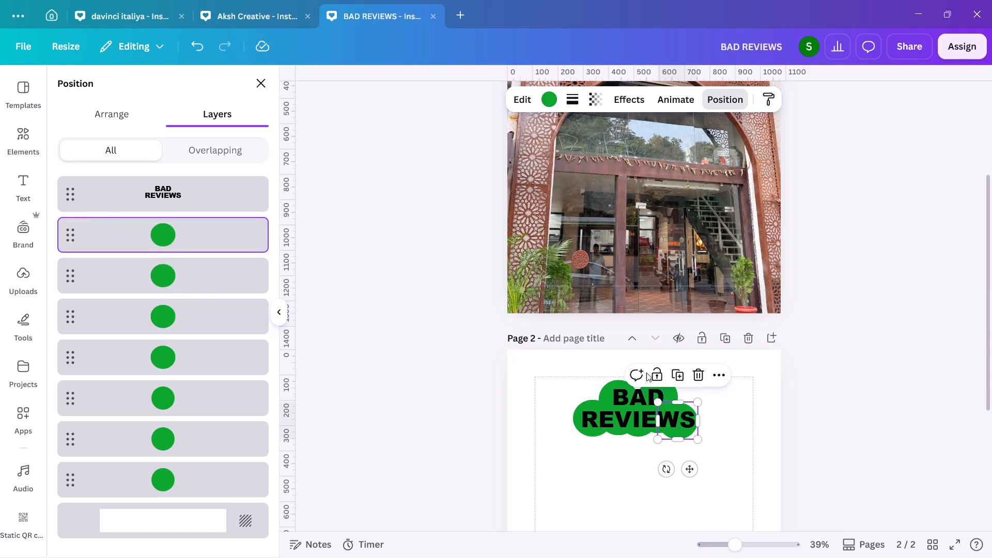
{"action": "left_click", "coordinate": [692, 470]}
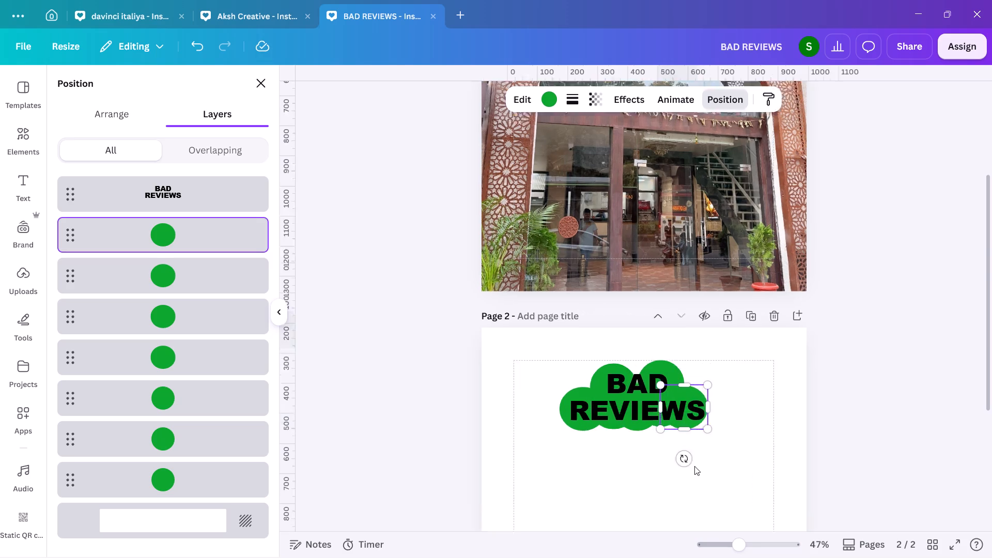
{"action": "scroll", "coordinate": [694, 466], "scroll_direction": "up", "scroll_amount": 1}
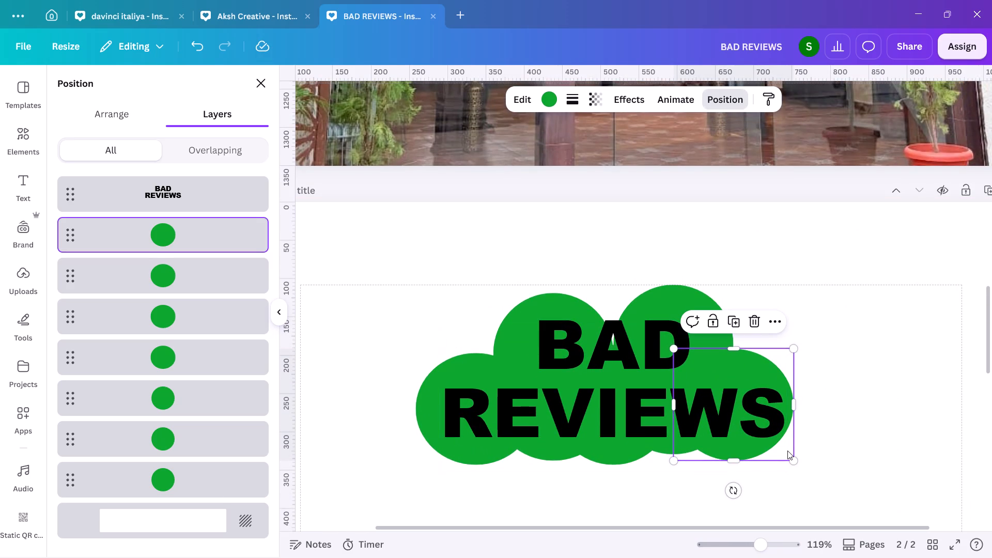
Move the circle behind the final WS slightly outward and down, level with the circle at the start of REVIEWS.
{"action": "left_click_drag", "start_coordinate": [787, 451], "coordinate": [793, 456]}
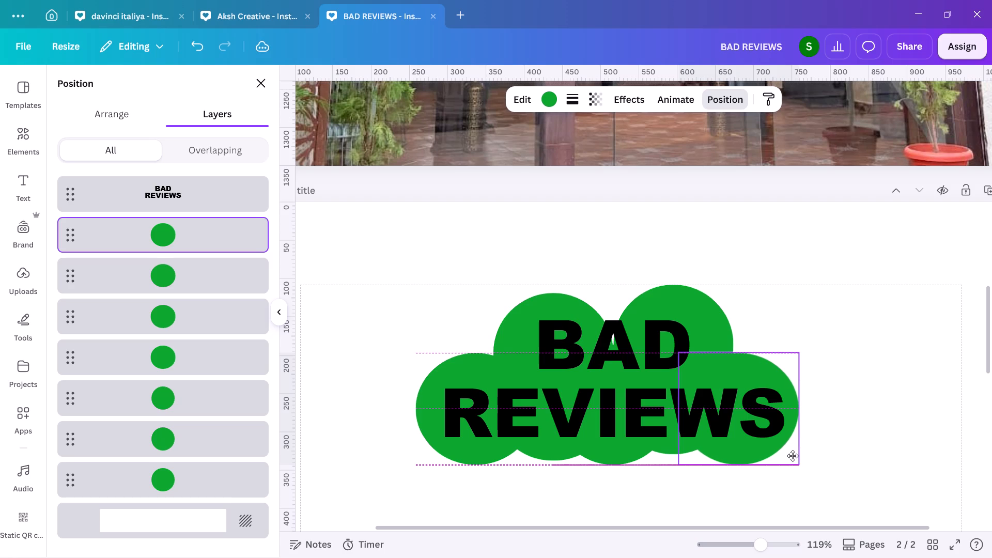
{"action": "left_click_drag", "start_coordinate": [793, 456], "coordinate": [793, 456]}
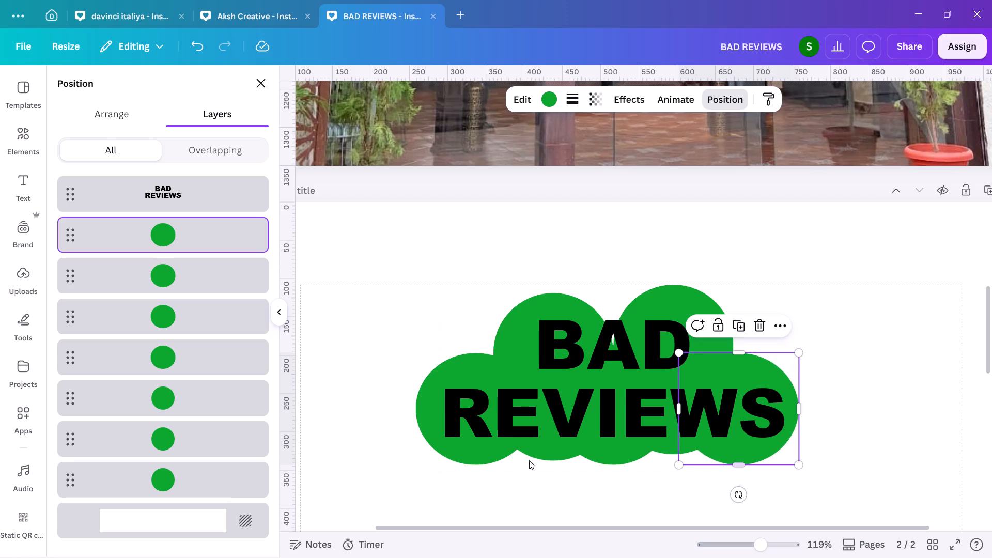
Spread two inner circles behind REVIEWS slightly apart, moving the one below BAD's end rightward and the one below BAD's start leftward.
{"action": "left_click", "coordinate": [225, 286]}
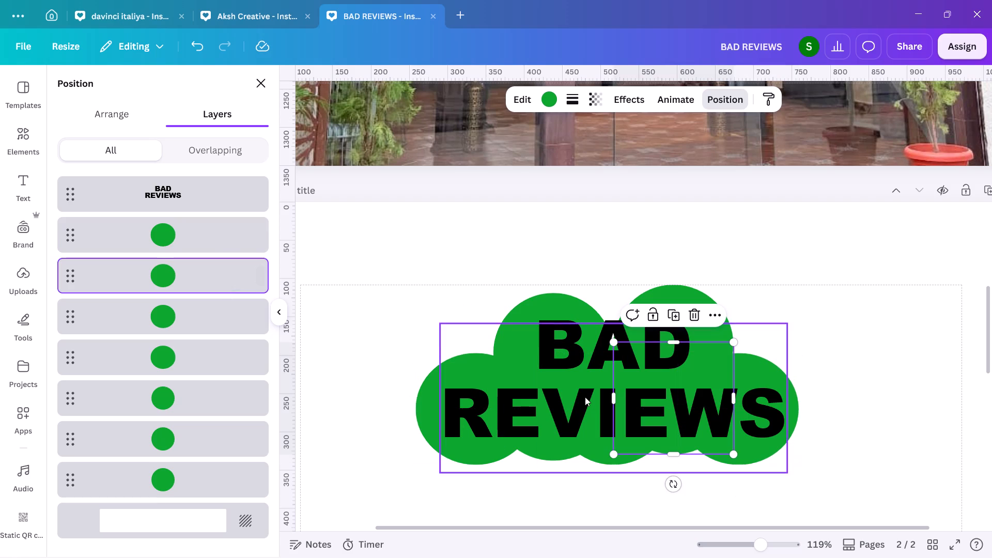
{"action": "left_click_drag", "start_coordinate": [640, 373], "coordinate": [647, 373]}
{"action": "left_click", "coordinate": [164, 316]}
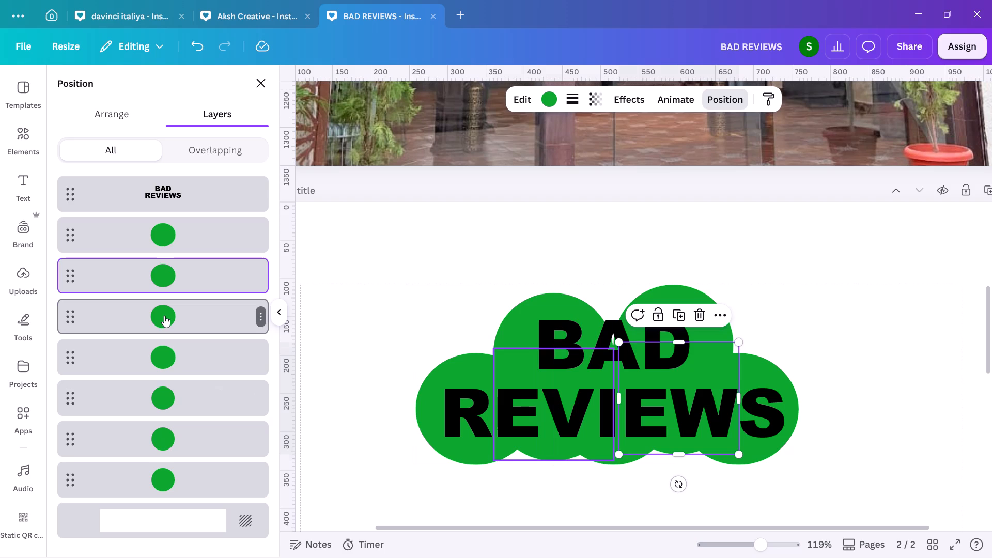
{"action": "left_click_drag", "start_coordinate": [536, 378], "coordinate": [528, 378]}
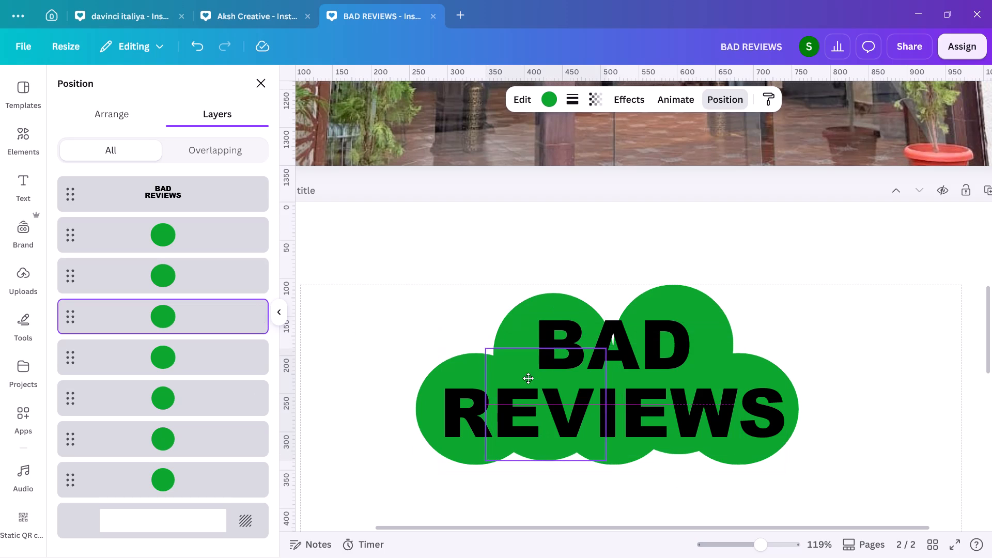
{"action": "left_click_drag", "start_coordinate": [528, 378], "coordinate": [529, 378]}
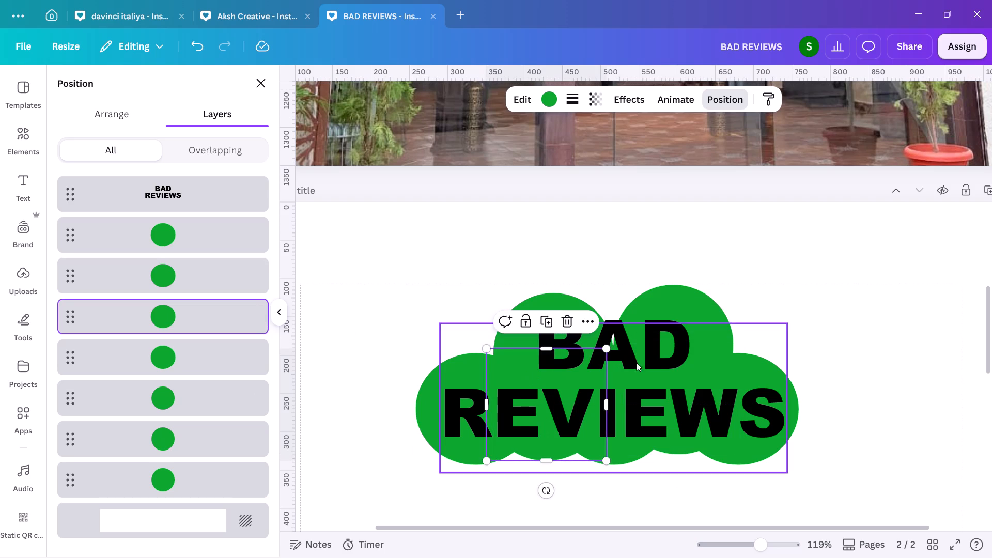
Lower the circle behind BAD's end until its top aligns with the circle behind BAD's start.
{"action": "left_click", "coordinate": [792, 389]}
{"action": "left_click", "coordinate": [792, 389]}
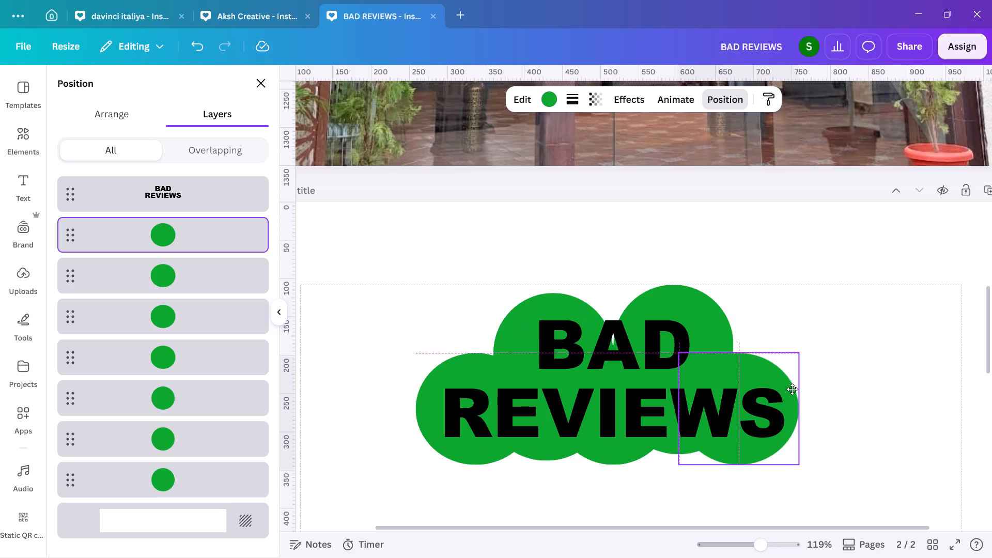
{"action": "left_click_drag", "start_coordinate": [706, 293], "coordinate": [706, 293]}
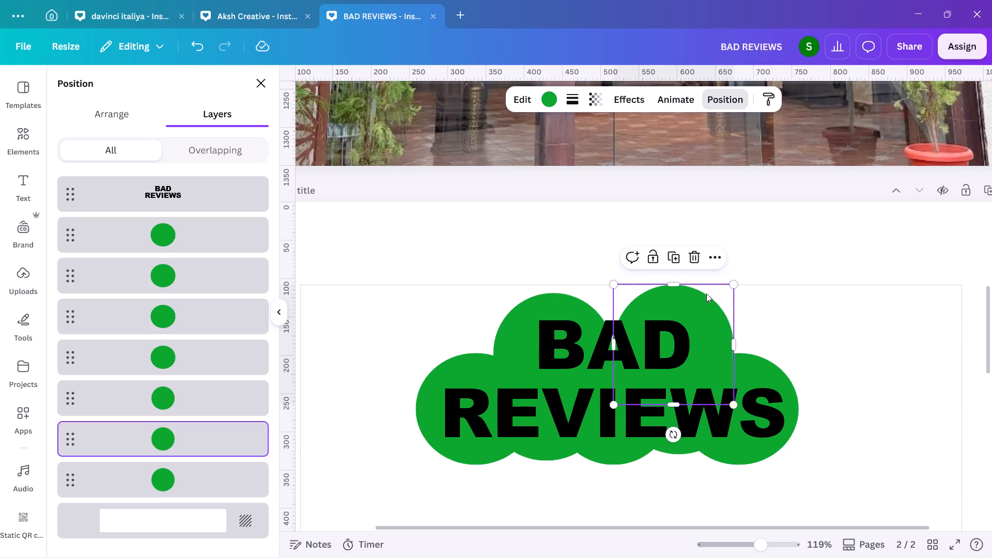
{"action": "left_click_drag", "start_coordinate": [706, 293], "coordinate": [705, 300]}
{"action": "double_click", "coordinate": [833, 273]}
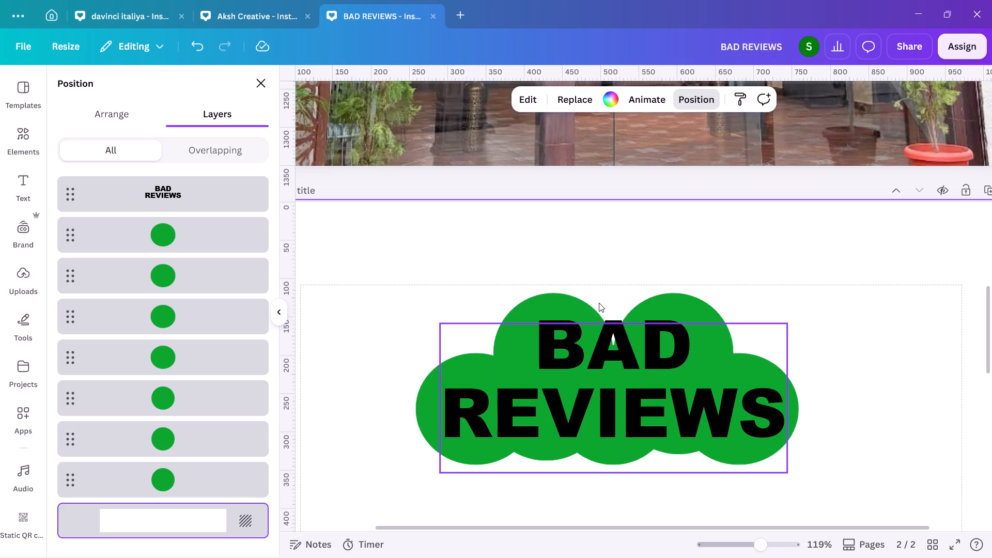
Duplicate the circle behind BAD's start, centre the copy between the two upper circles, and layer it beneath the text.
{"action": "key", "text": "ctrl+c"}
{"action": "key", "text": "ctrl+v"}
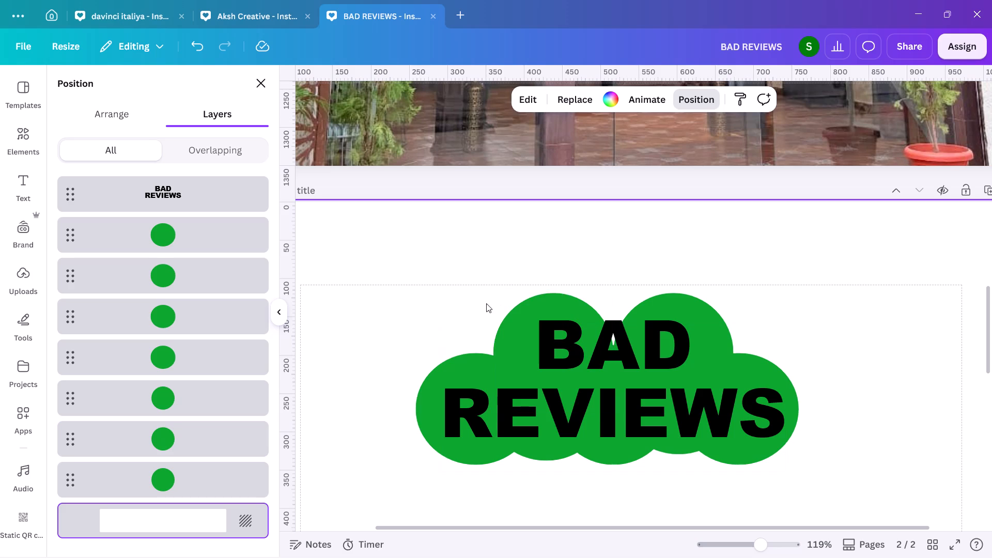
{"action": "left_click", "coordinate": [508, 296]}
{"action": "key", "text": "ctrl+c"}
{"action": "key", "text": "ctrl+v"}
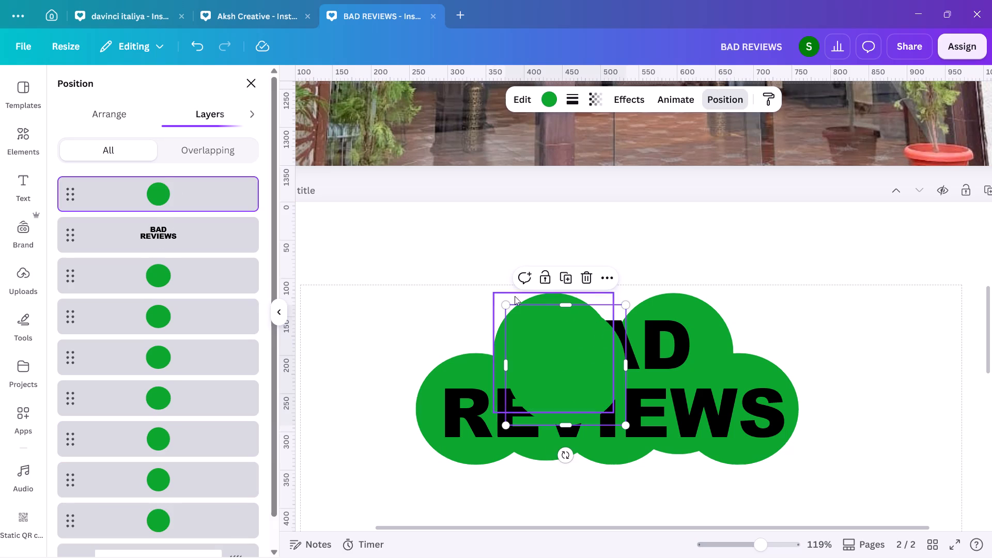
{"action": "left_click_drag", "start_coordinate": [561, 320], "coordinate": [605, 333]}
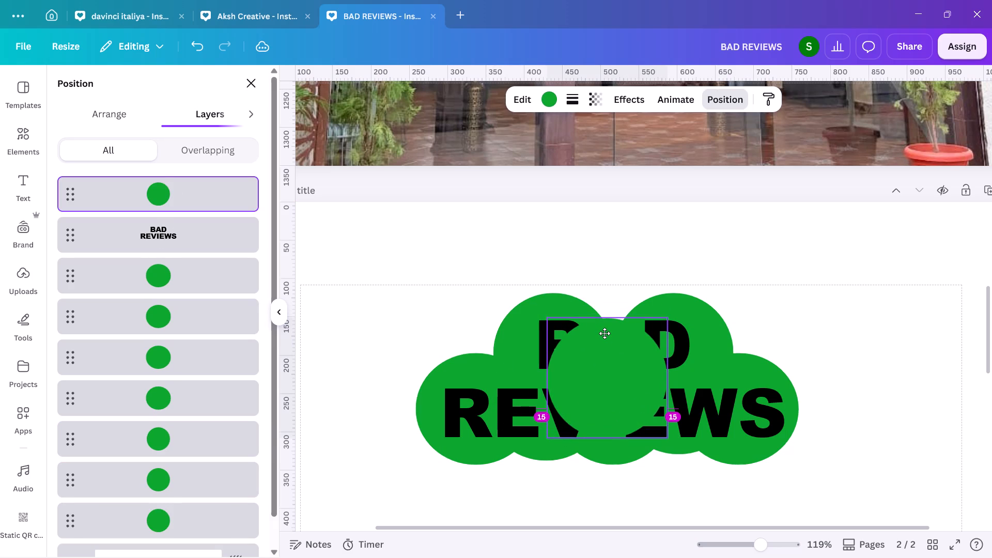
{"action": "left_click_drag", "start_coordinate": [605, 333], "coordinate": [606, 331]}
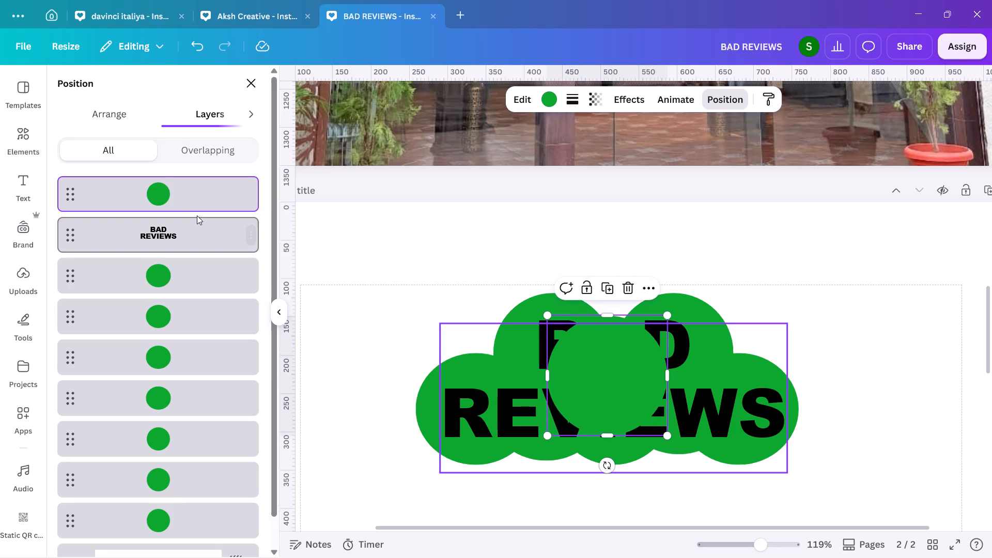
{"action": "left_click_drag", "start_coordinate": [173, 191], "coordinate": [176, 252]}
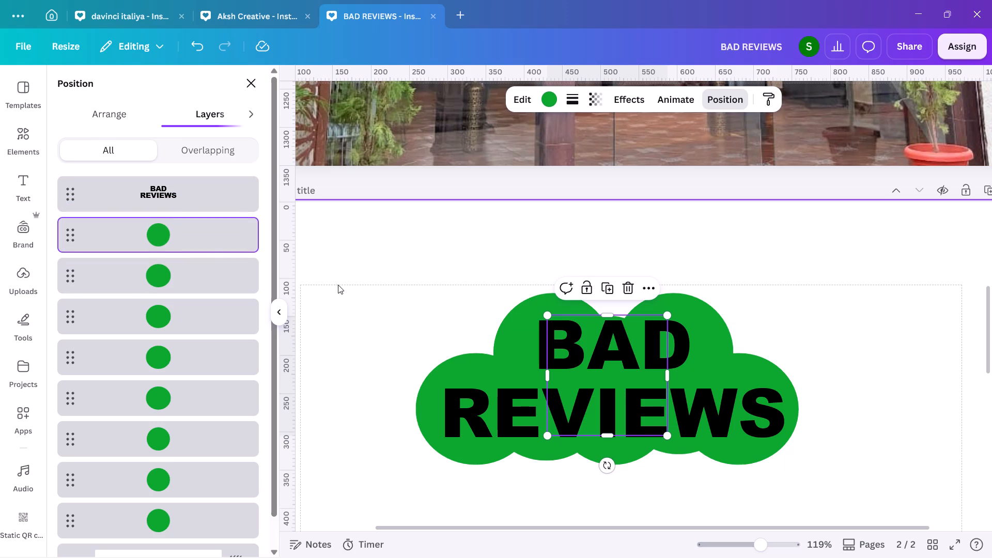
{"action": "double_click", "coordinate": [364, 251]}
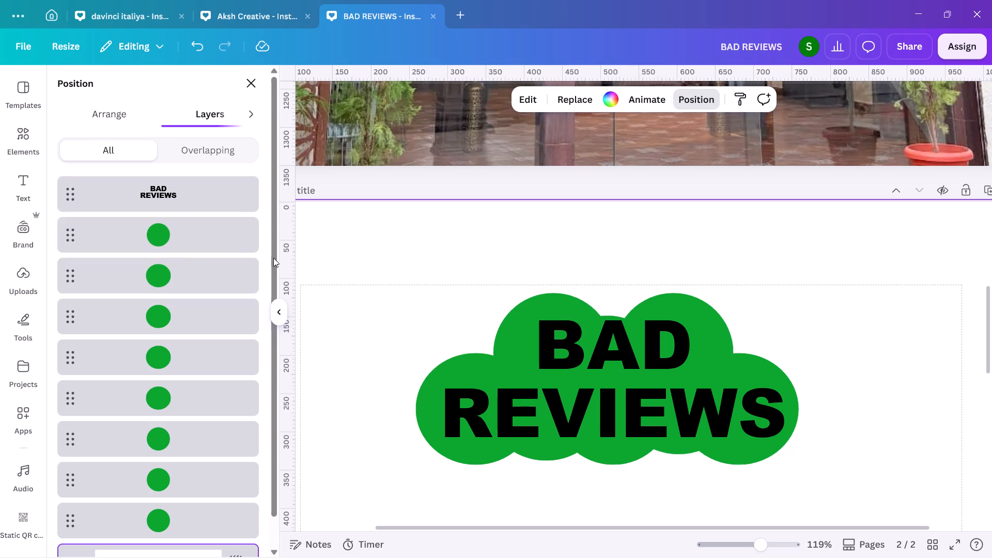
Nudge the new middle circle upward to fill the dip between the two upper circles.
{"action": "left_click", "coordinate": [206, 233]}
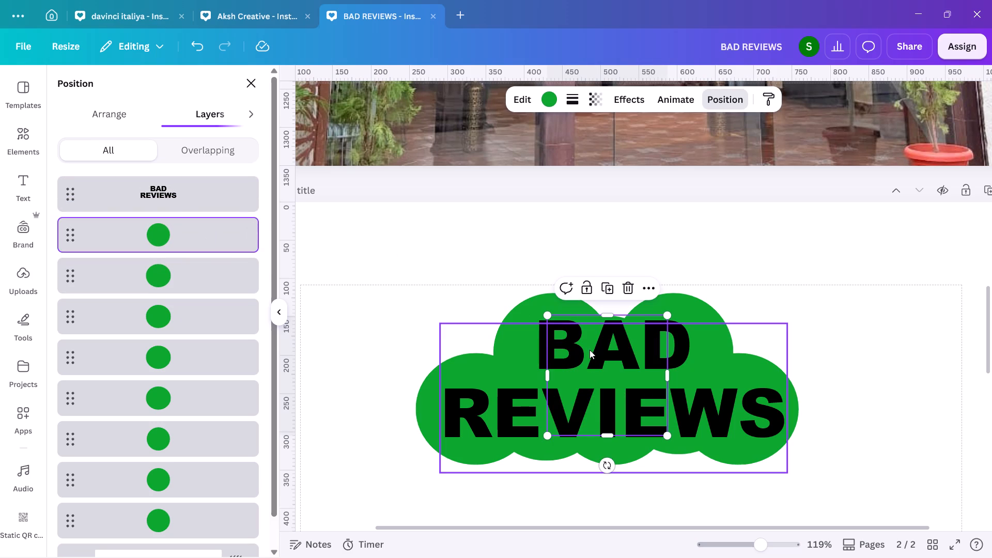
{"action": "key", "text": "Up"}
{"action": "key", "text": "Up"}
{"action": "key", "text": "Up"}
{"action": "key", "text": "Up"}
{"action": "key", "text": "Up"}
{"action": "key", "text": "Up"}
{"action": "key", "text": "Up"}
{"action": "key", "text": "Up"}
{"action": "key", "text": "Up"}
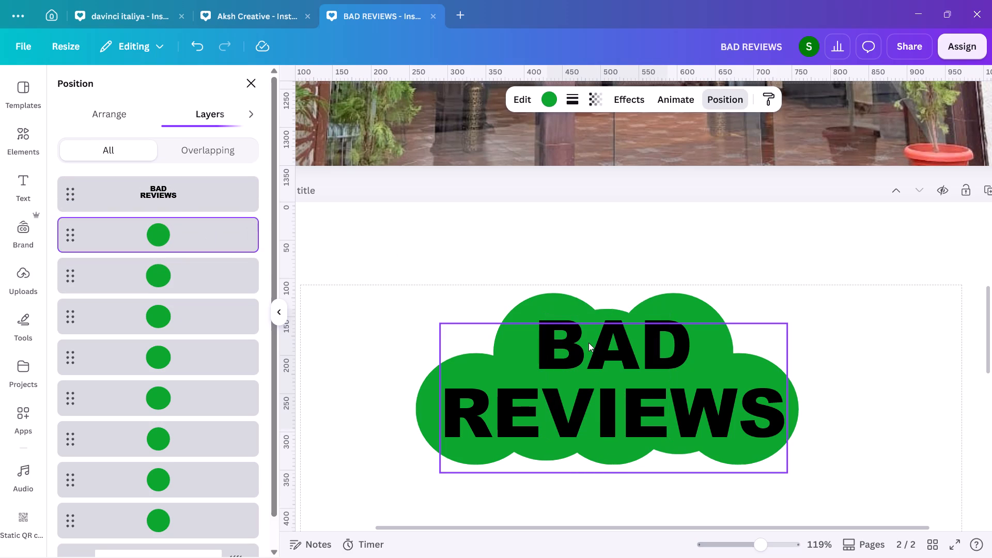
{"action": "key", "text": "Up"}
{"action": "key", "text": "Up"}
{"action": "key", "text": "Up"}
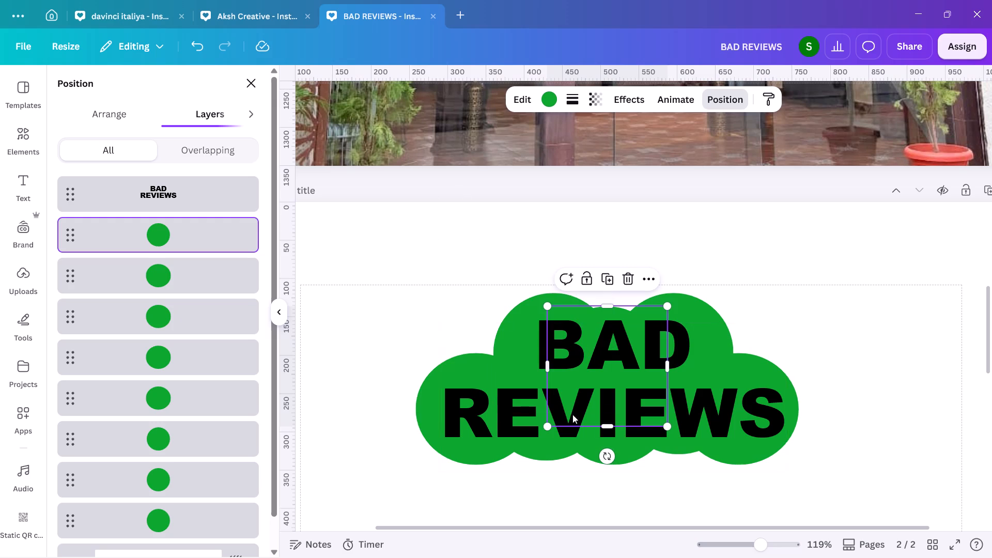
Rotate the middle circle slightly counter-clockwise and shift it a little rightward, centring it behind the A of BAD.
{"action": "left_click_drag", "start_coordinate": [611, 461], "coordinate": [654, 451]}
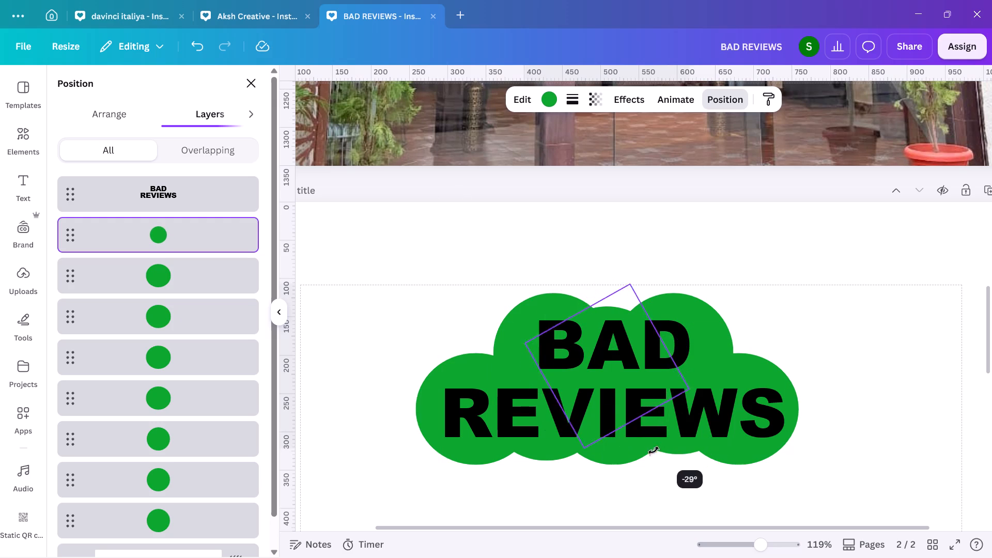
{"action": "left_click_drag", "start_coordinate": [654, 451], "coordinate": [643, 461]}
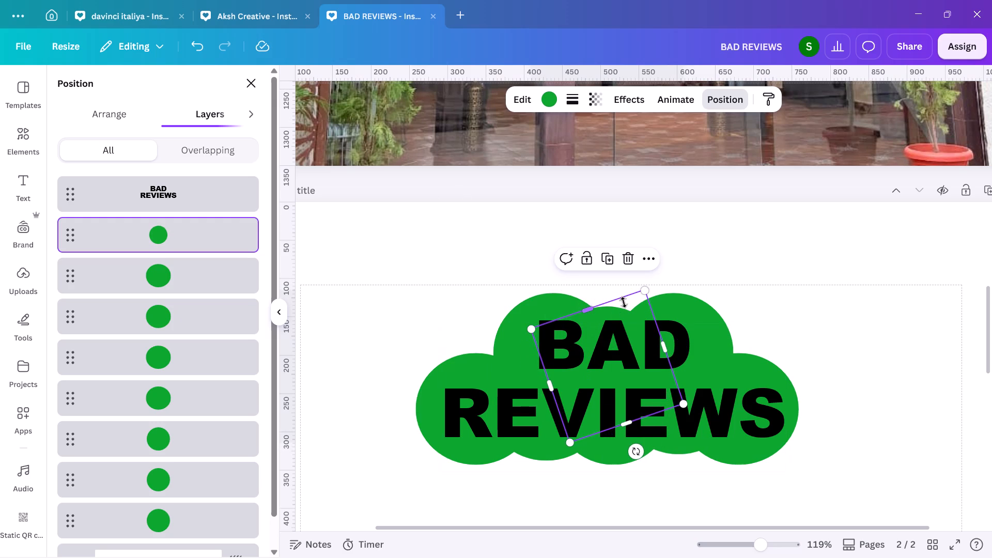
{"action": "left_click", "coordinate": [624, 302]}
{"action": "left_click_drag", "start_coordinate": [631, 304], "coordinate": [637, 304]}
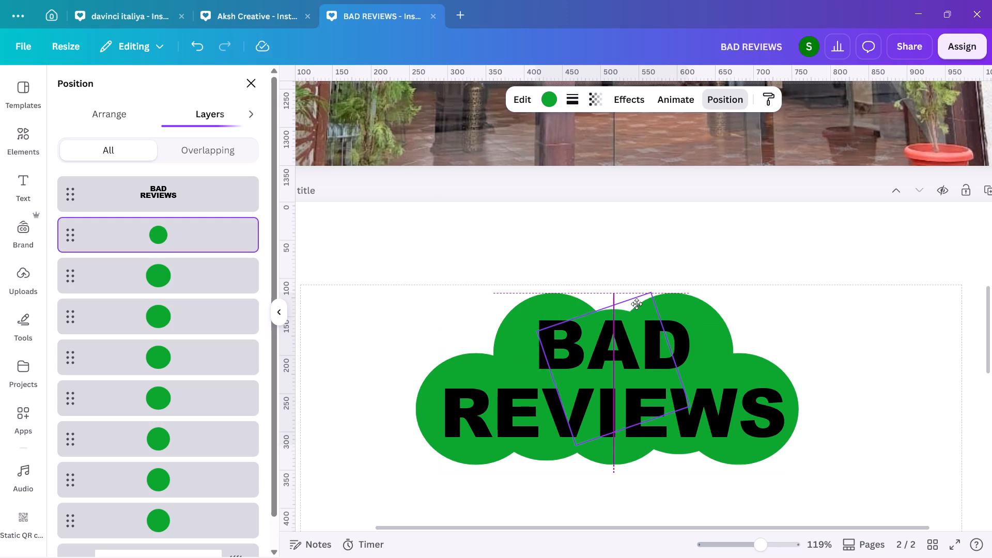
{"action": "left_click_drag", "start_coordinate": [637, 304], "coordinate": [637, 303]}
{"action": "double_click", "coordinate": [767, 243]}
Select all the green circles behind BAD REVIEWS and recolour them with the default solid yellow.
{"action": "scroll", "coordinate": [767, 243], "scroll_direction": "down", "scroll_amount": 1}
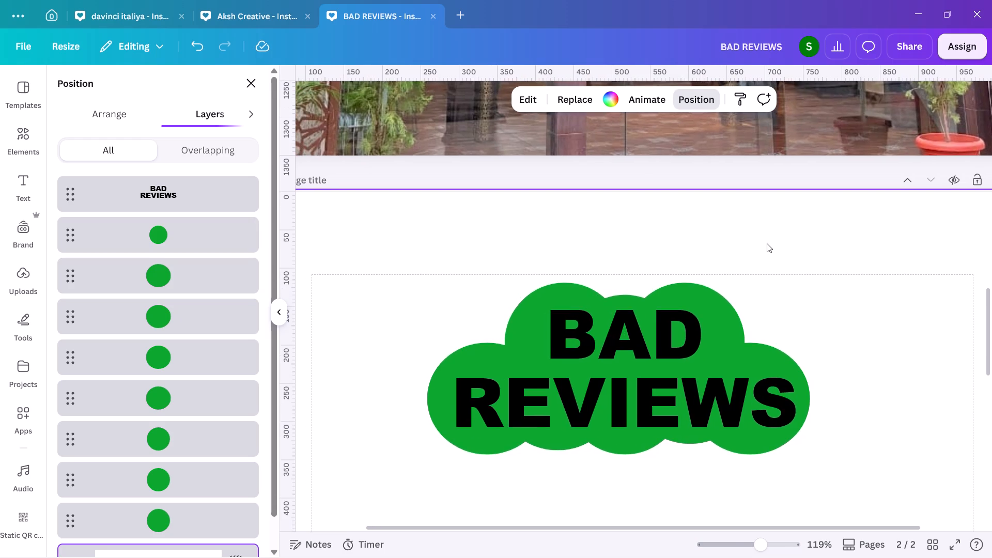
{"action": "left_click", "coordinate": [203, 232]}
{"action": "scroll", "coordinate": [203, 232], "scroll_direction": "down", "scroll_amount": 4}
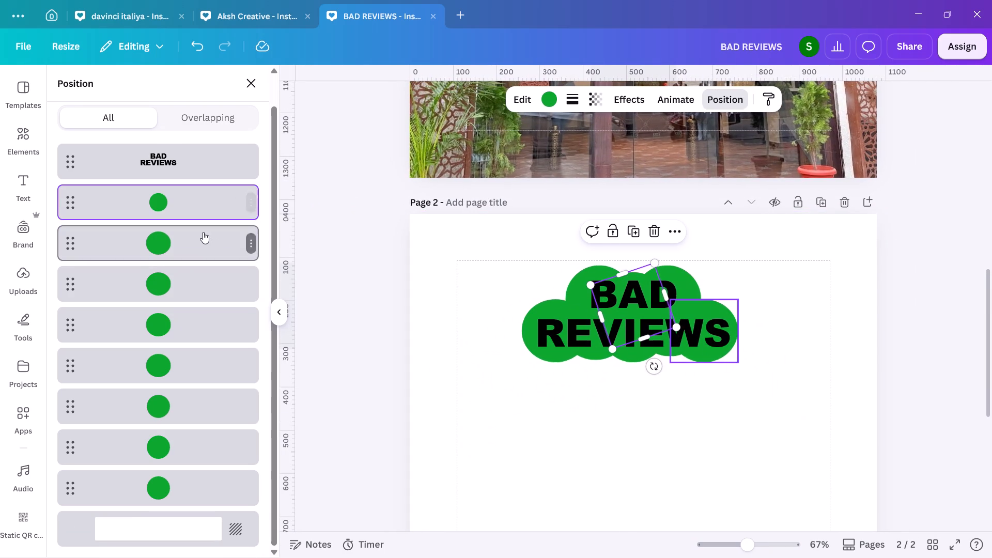
{"action": "scroll", "coordinate": [203, 232], "scroll_direction": "down", "scroll_amount": 1}
{"action": "left_click", "coordinate": [143, 498], "text": "shift"}
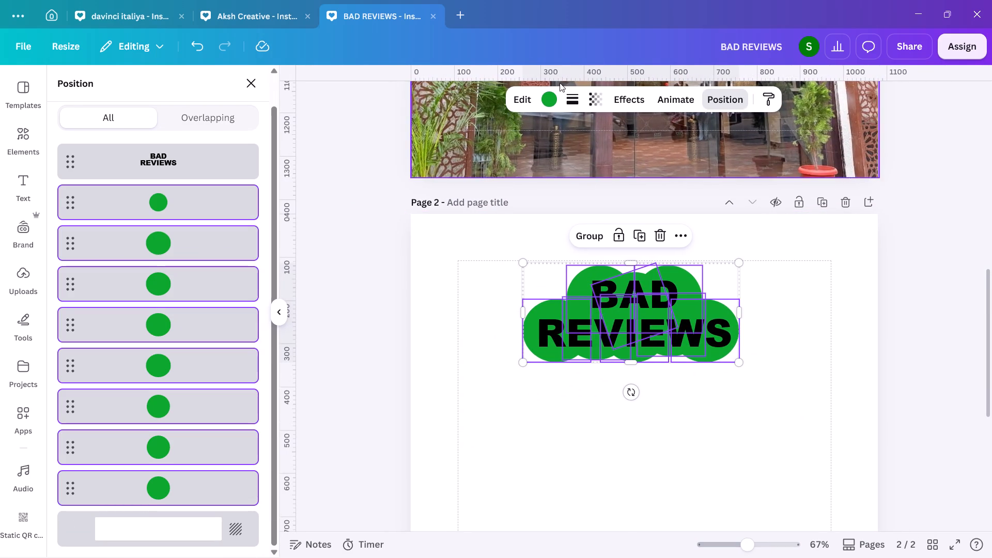
{"action": "left_click", "coordinate": [551, 98]}
{"action": "left_click_drag", "start_coordinate": [269, 316], "coordinate": [243, 328]}
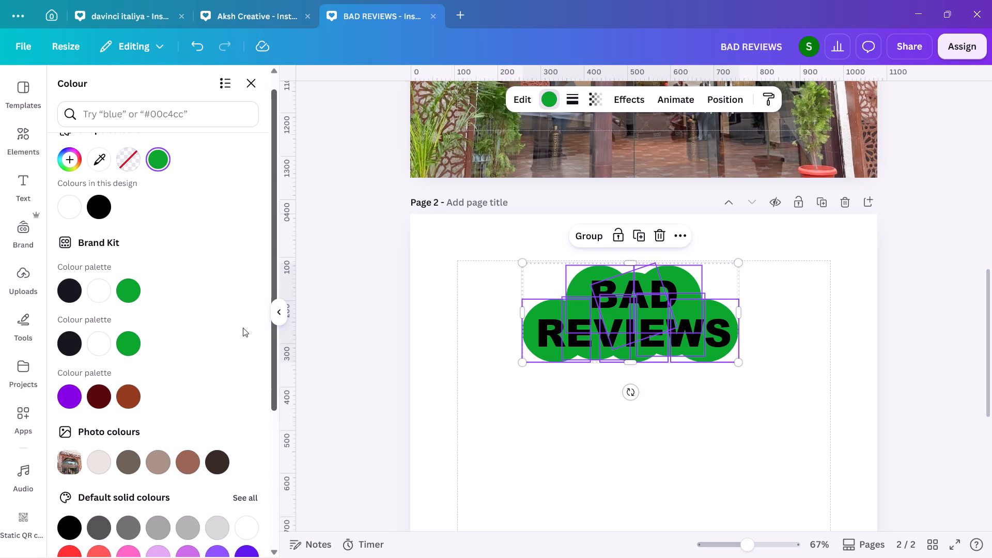
{"action": "left_click_drag", "start_coordinate": [243, 328], "coordinate": [253, 286]}
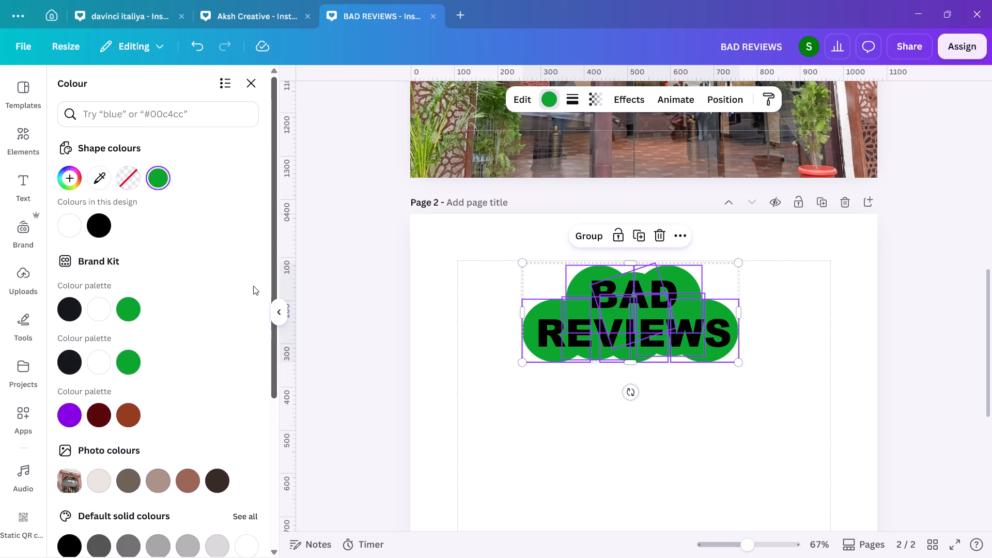
{"action": "left_click_drag", "start_coordinate": [253, 286], "coordinate": [175, 285]}
{"action": "scroll", "coordinate": [175, 285], "scroll_direction": "down", "scroll_amount": 2}
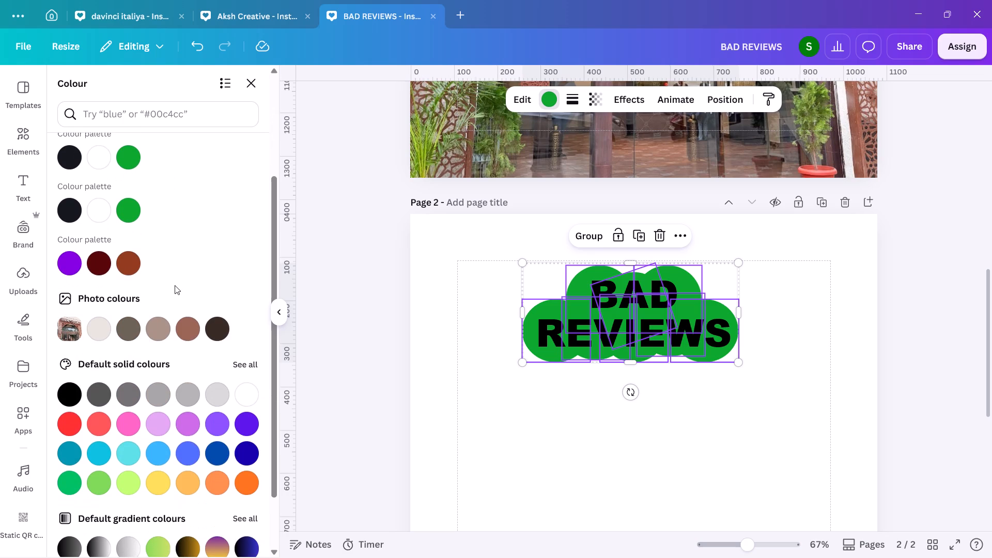
{"action": "left_click", "coordinate": [160, 475]}
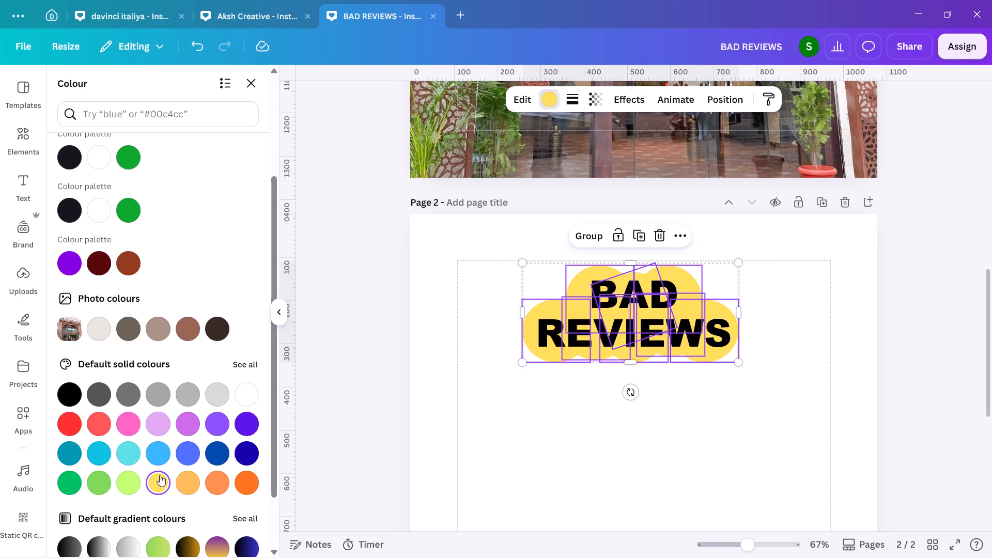
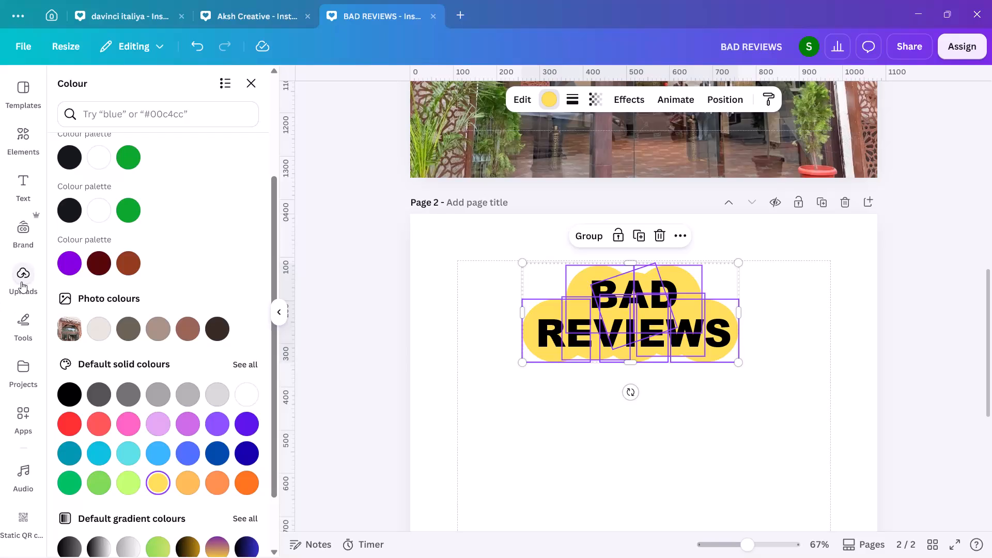
Start a file upload and browse the MDS project folders to examine the photos available in the Swami Darbar folder.
{"action": "left_click", "coordinate": [21, 282]}
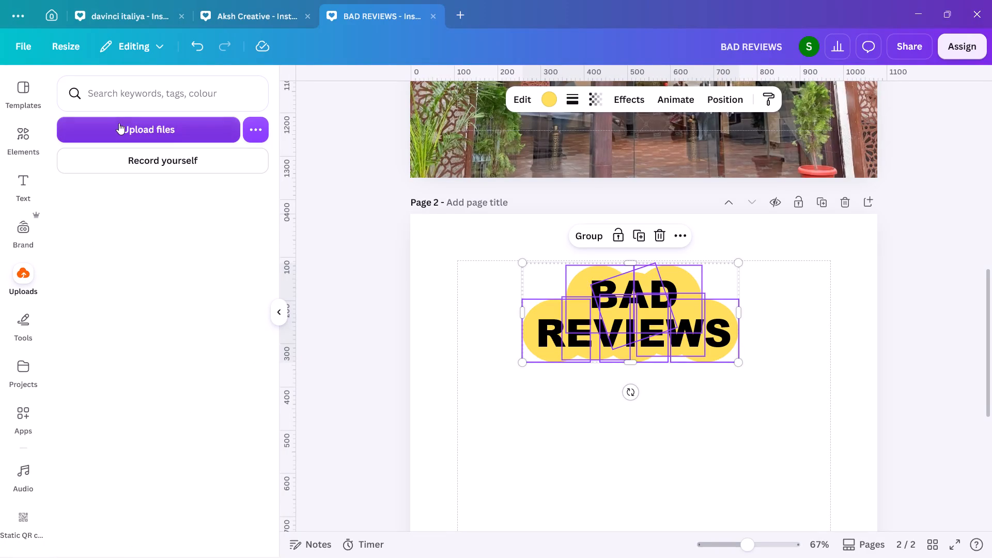
{"action": "left_click", "coordinate": [119, 123]}
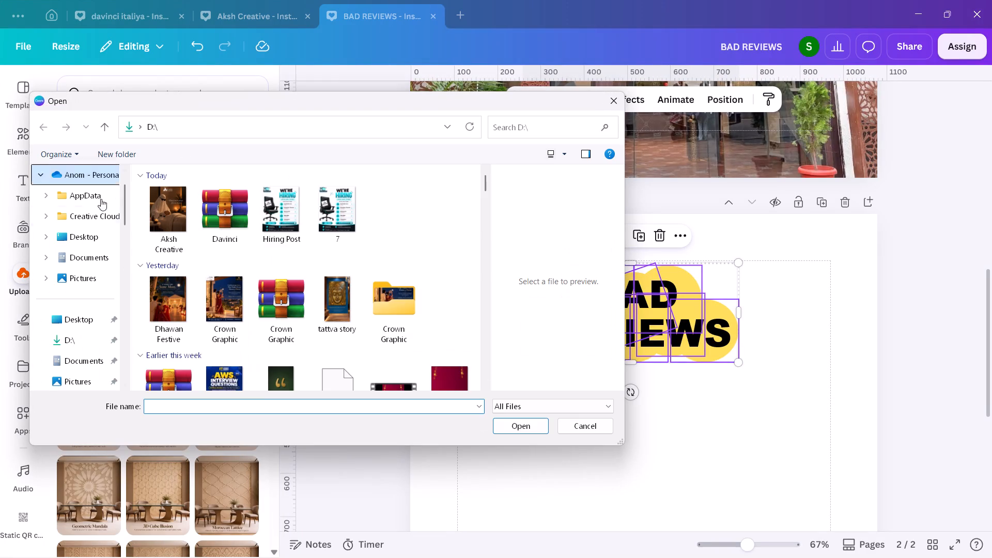
{"action": "scroll", "coordinate": [90, 285], "scroll_direction": "down", "scroll_amount": 1}
{"action": "scroll", "coordinate": [94, 216], "scroll_direction": "up", "scroll_amount": 1}
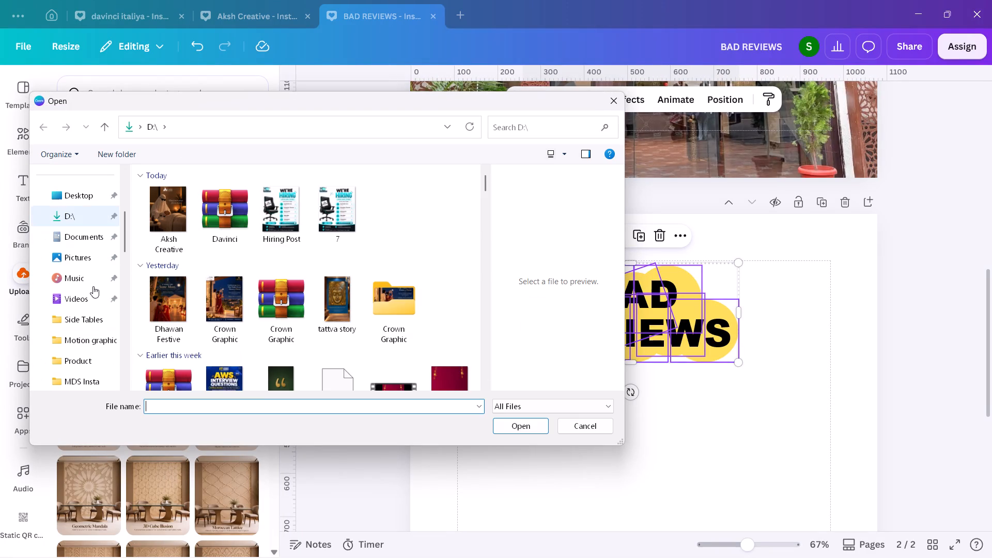
{"action": "left_click", "coordinate": [97, 340]}
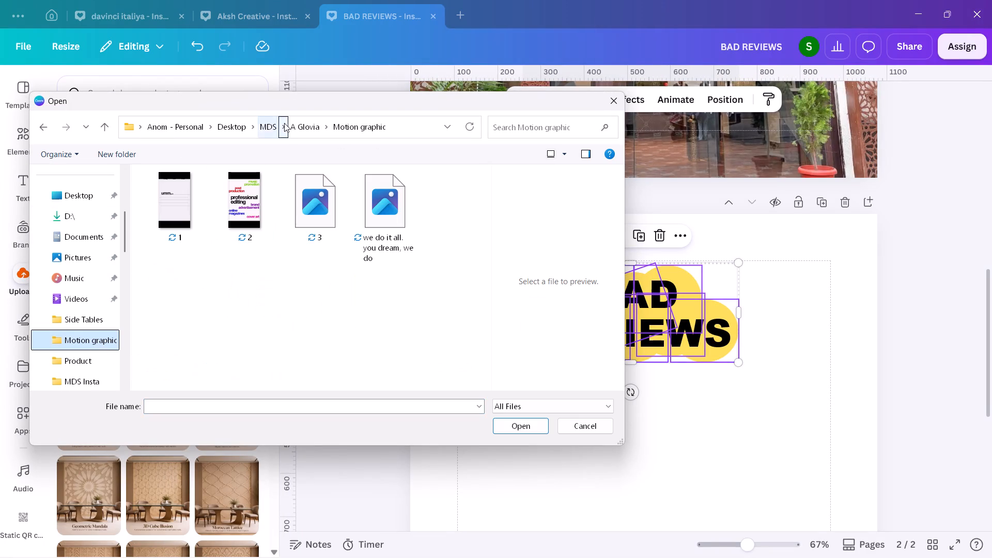
{"action": "left_click", "coordinate": [284, 123]}
{"action": "scroll", "coordinate": [386, 374], "scroll_direction": "down", "scroll_amount": 1}
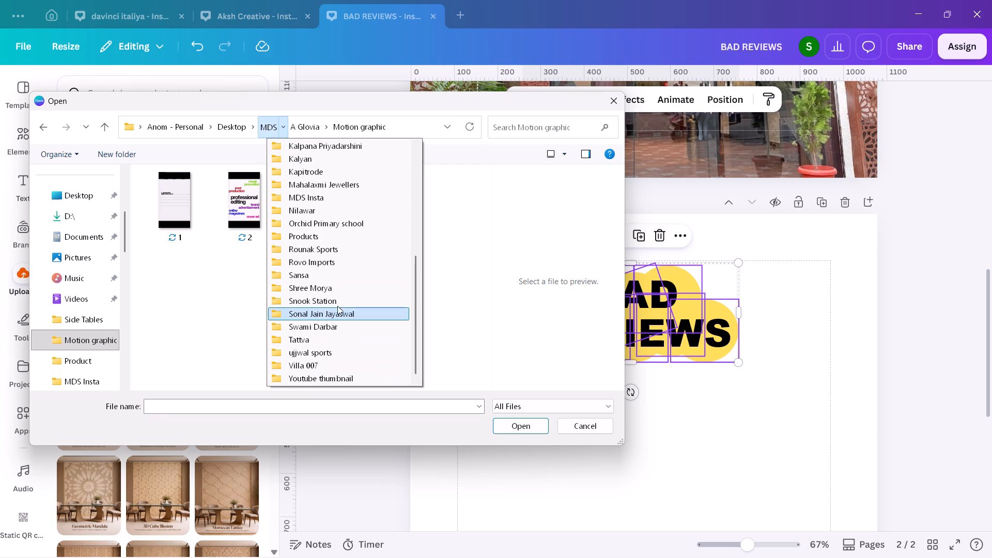
{"action": "left_click", "coordinate": [340, 329]}
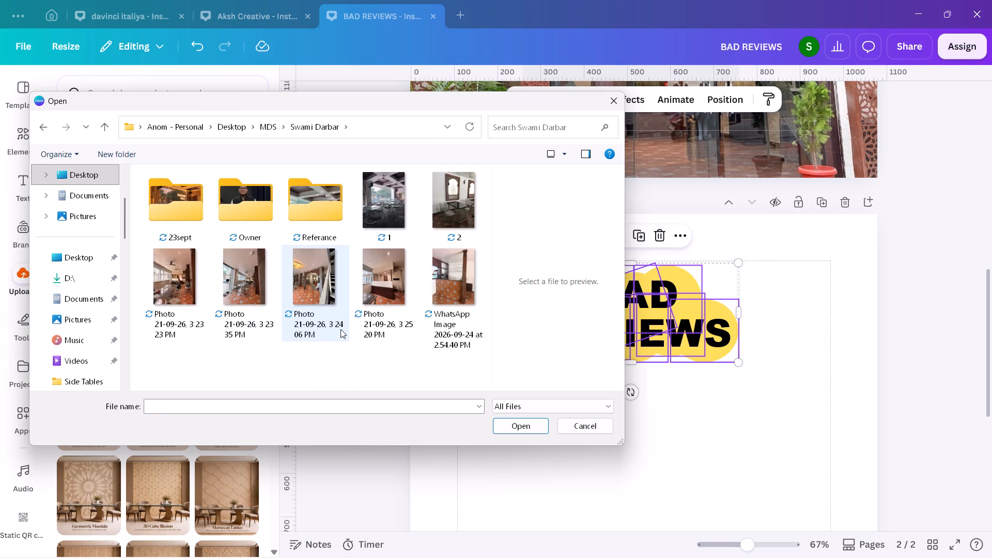
{"action": "scroll", "coordinate": [295, 320], "scroll_direction": "down", "scroll_amount": 2}
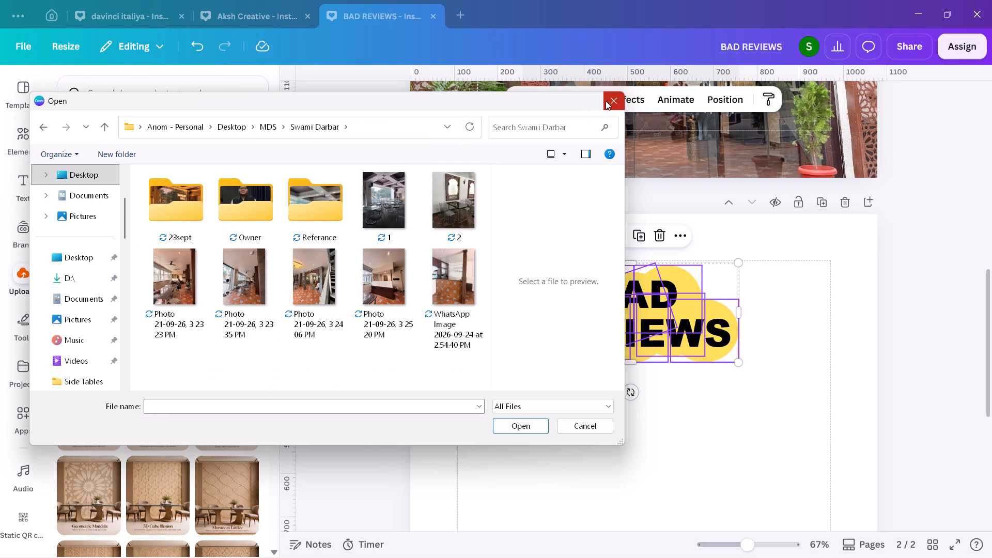
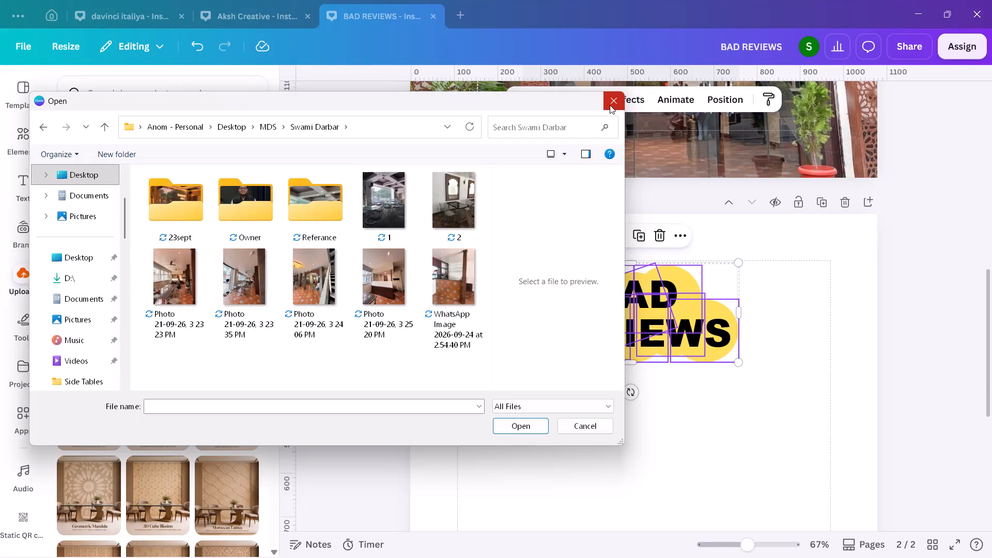
Dismiss the file chooser without uploading a photo, deselect the yellow circles, and check the title badge against the jacobs_brewhouse Instagram reference in the browser.
{"action": "left_click", "coordinate": [604, 105]}
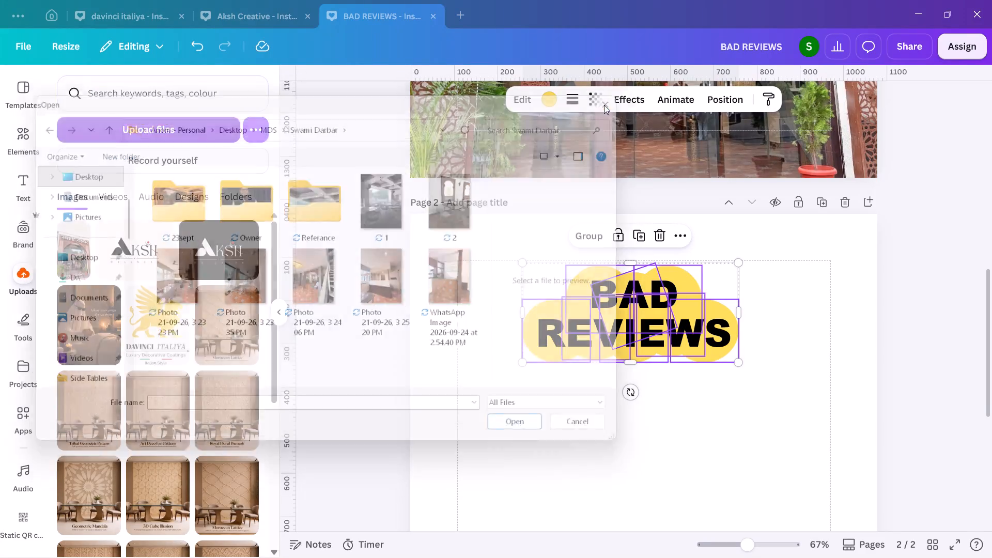
{"action": "double_click", "coordinate": [438, 318]}
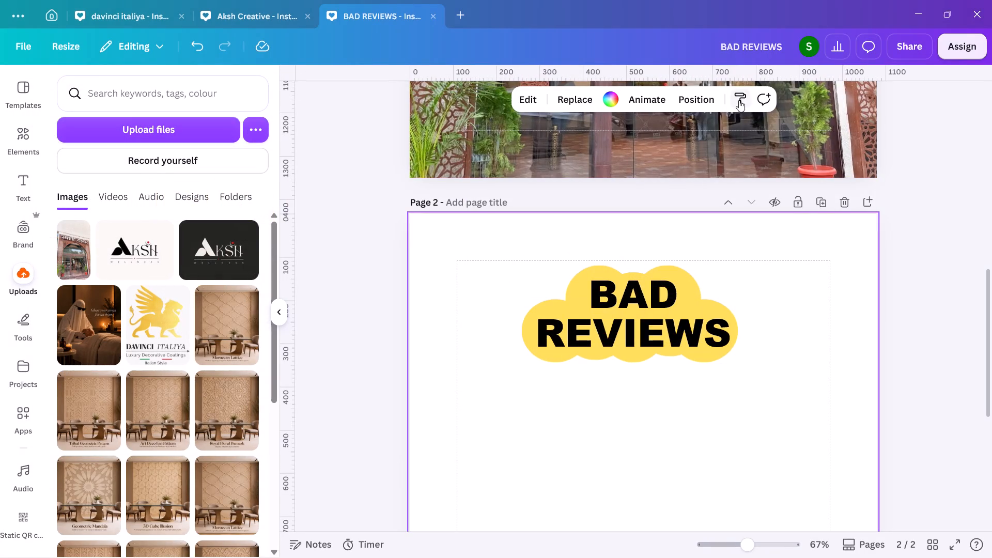
{"action": "key", "text": "alt+Tab"}
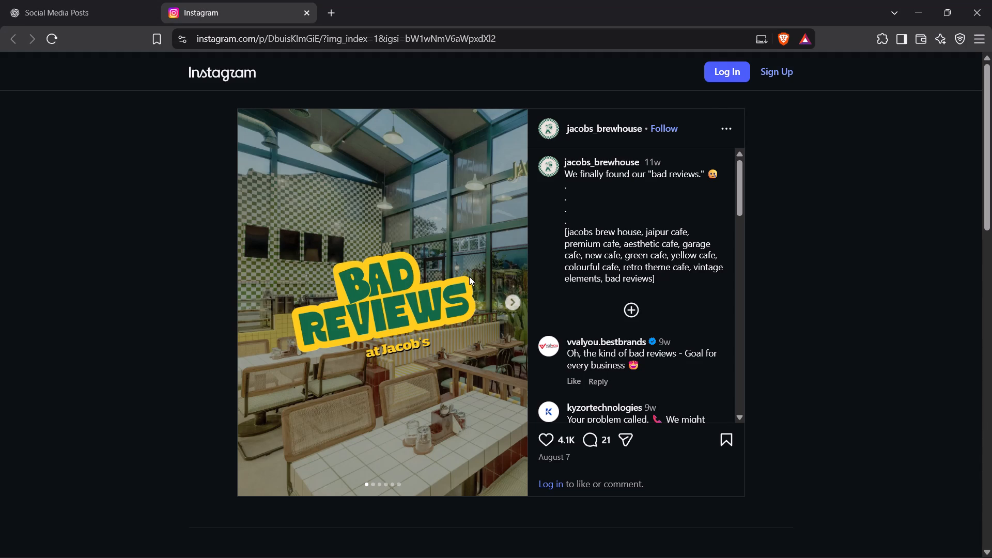
{"action": "key", "text": "alt+Tab"}
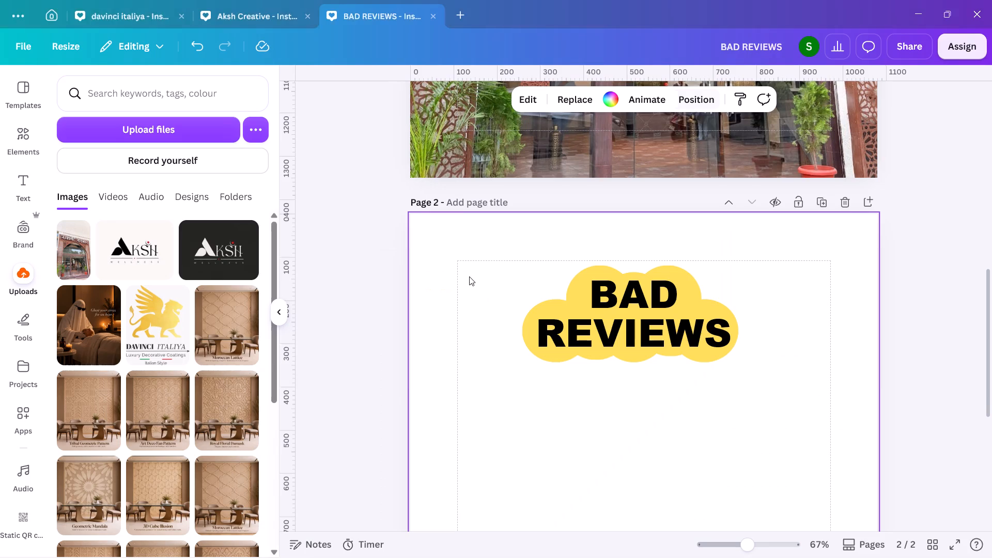
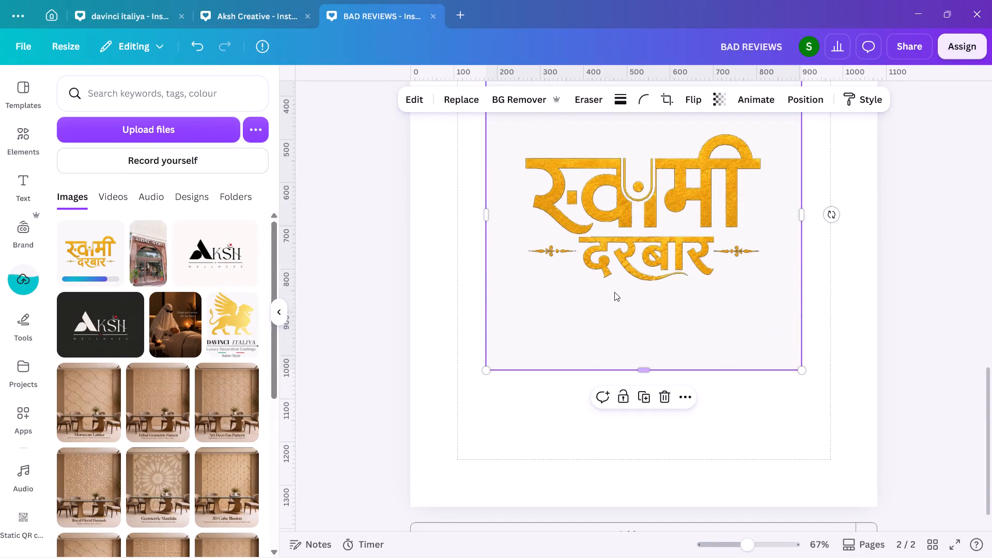
Move the स्वामी दरबार logo image down page 2 so it sits below the BAD REVIEWS heading.
{"action": "scroll", "coordinate": [614, 292], "scroll_direction": "up", "scroll_amount": 2}
{"action": "left_click_drag", "start_coordinate": [621, 338], "coordinate": [602, 411]}
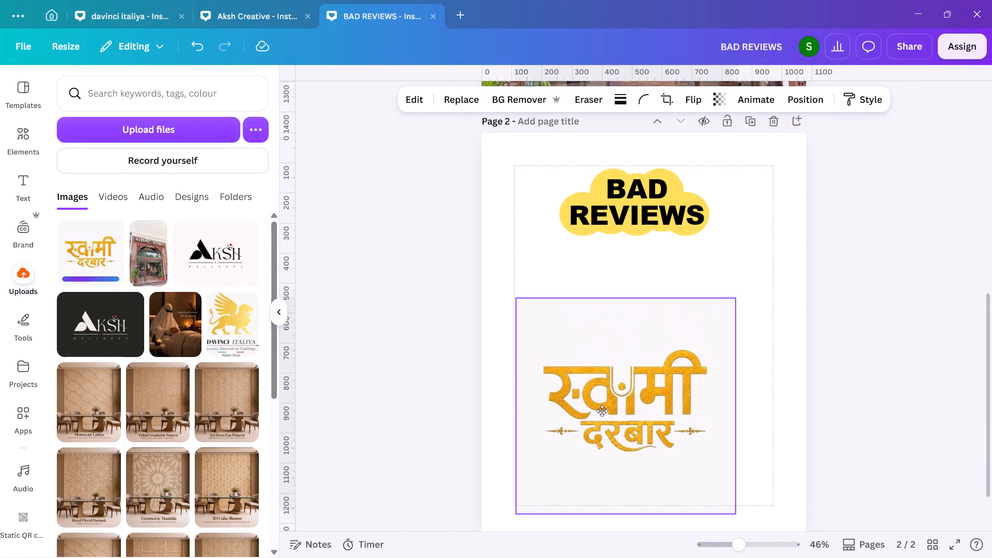
{"action": "left_click_drag", "start_coordinate": [602, 411], "coordinate": [612, 383]}
Remove the background from the स्वामी दरबार logo image with BG Remover.
{"action": "left_click", "coordinate": [544, 92]}
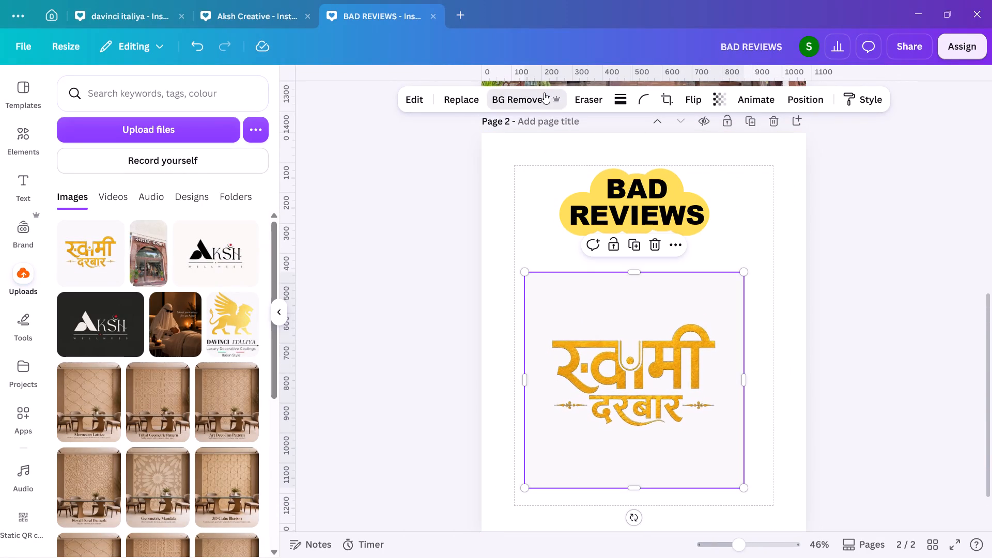
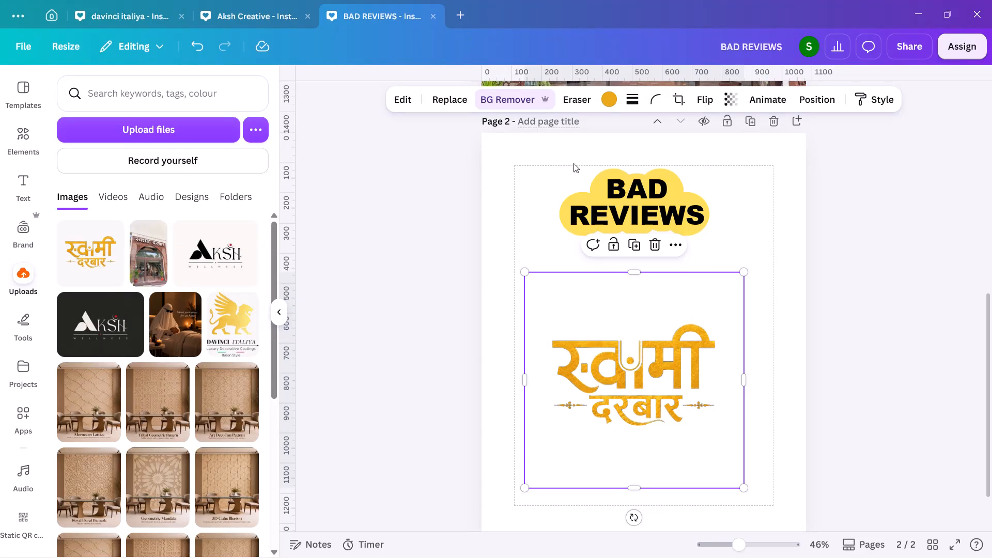
Recolour all the yellow circles of the cloud behind BAD REVIEWS with the golden yellow photo colour taken from the Swami Darbar logo.
{"action": "left_click", "coordinate": [564, 189]}
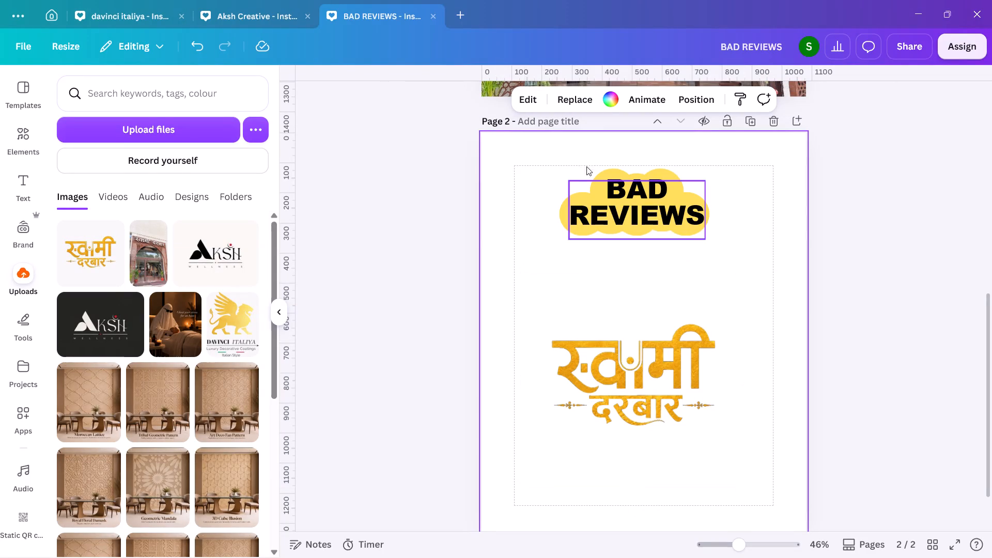
{"action": "left_click", "coordinate": [613, 169]}
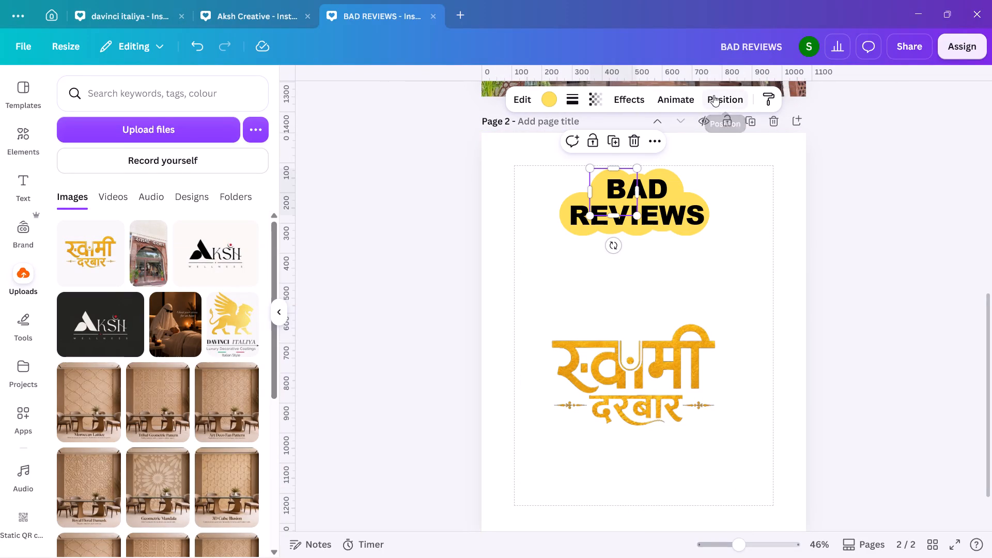
{"action": "left_click", "coordinate": [714, 95]}
{"action": "left_click", "coordinate": [162, 281]}
{"action": "scroll", "coordinate": [162, 281], "scroll_direction": "down", "scroll_amount": 2}
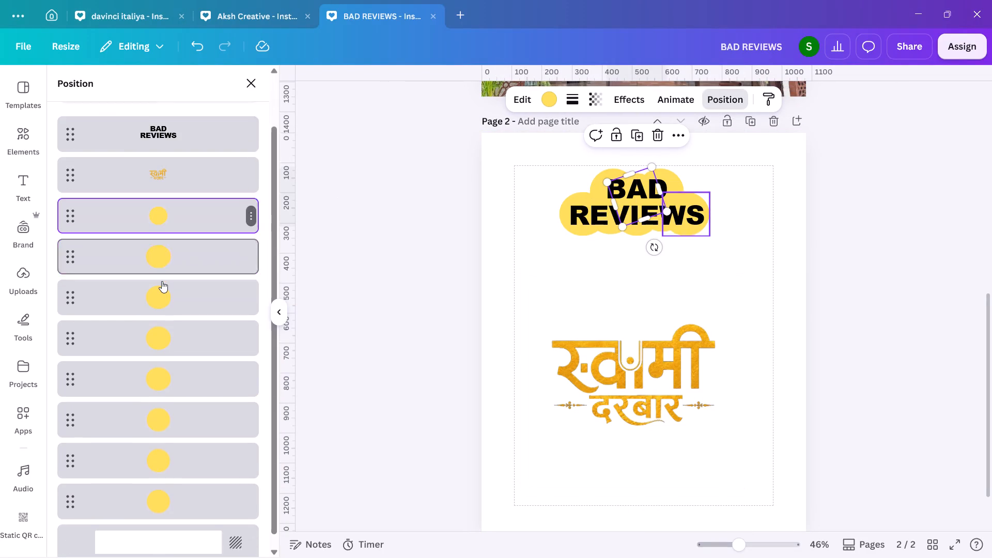
{"action": "scroll", "coordinate": [162, 281], "scroll_direction": "down", "scroll_amount": 3}
{"action": "left_click", "coordinate": [167, 486], "text": "shift"}
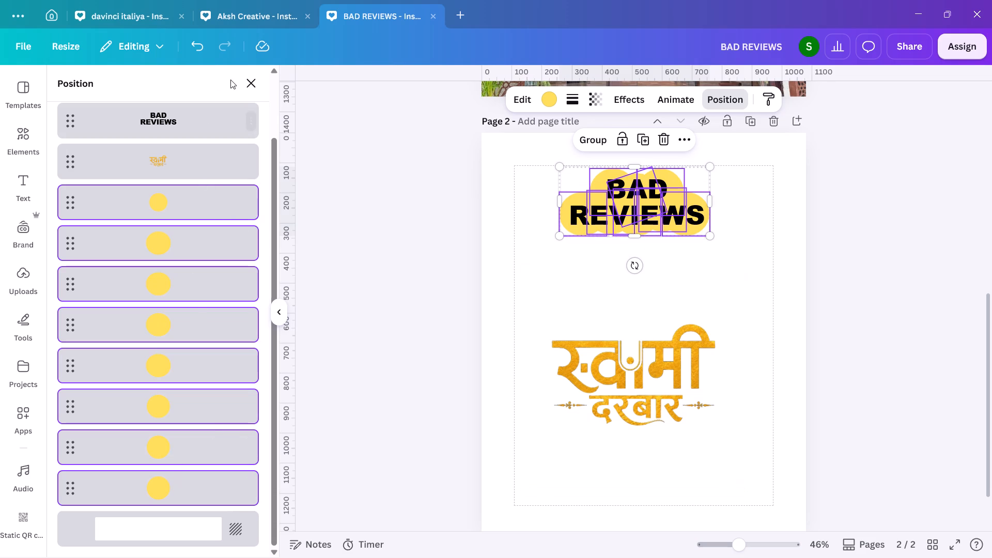
{"action": "left_click", "coordinate": [550, 94]}
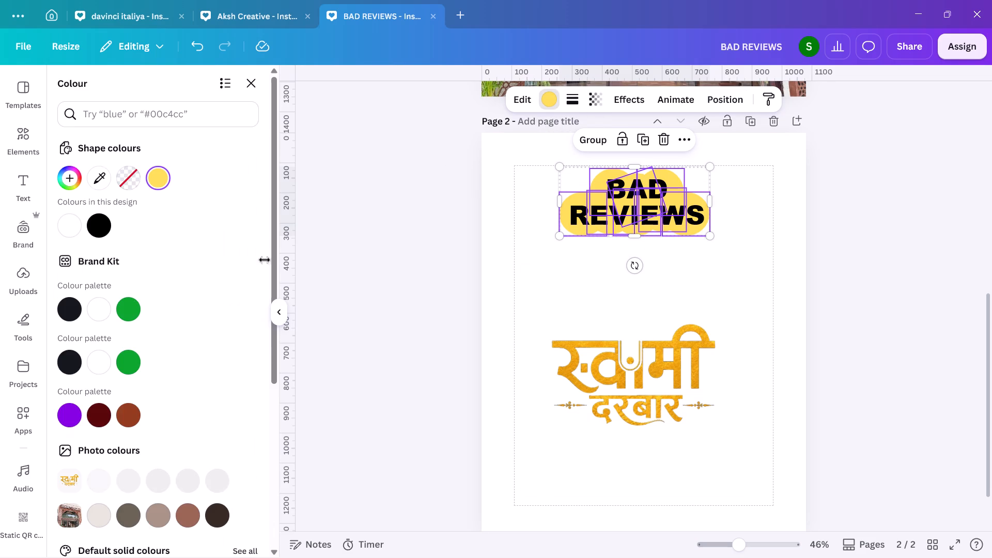
{"action": "scroll", "coordinate": [166, 344], "scroll_direction": "down", "scroll_amount": 1}
{"action": "left_click", "coordinate": [160, 426]}
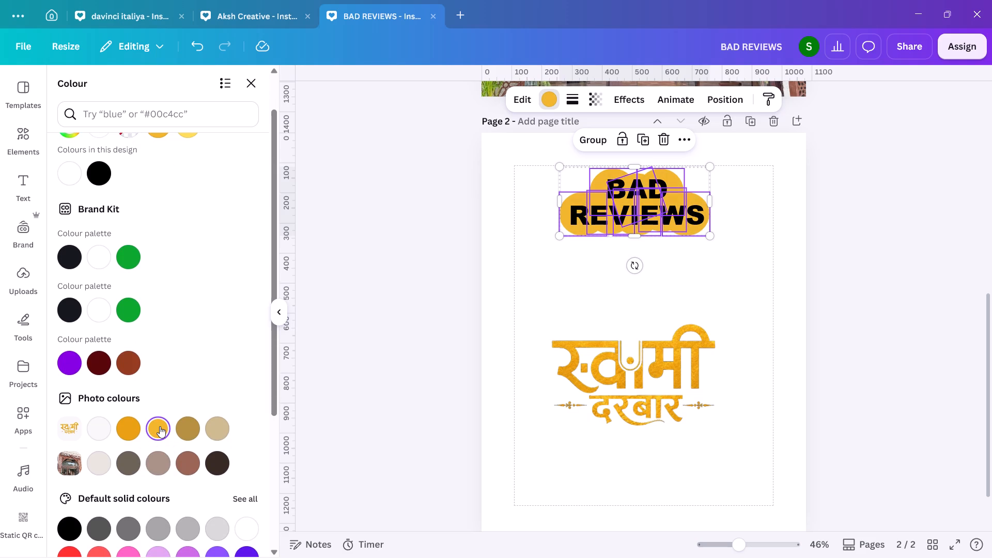
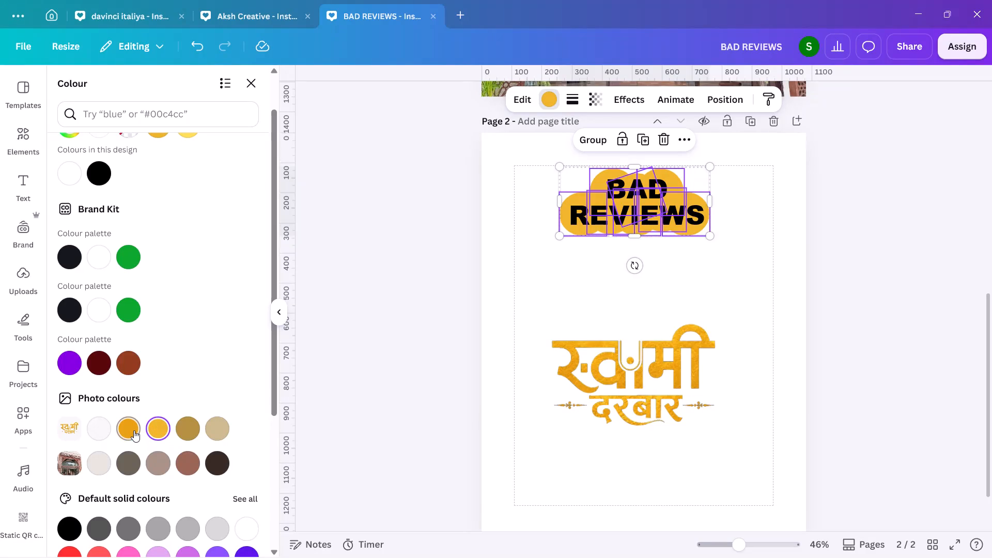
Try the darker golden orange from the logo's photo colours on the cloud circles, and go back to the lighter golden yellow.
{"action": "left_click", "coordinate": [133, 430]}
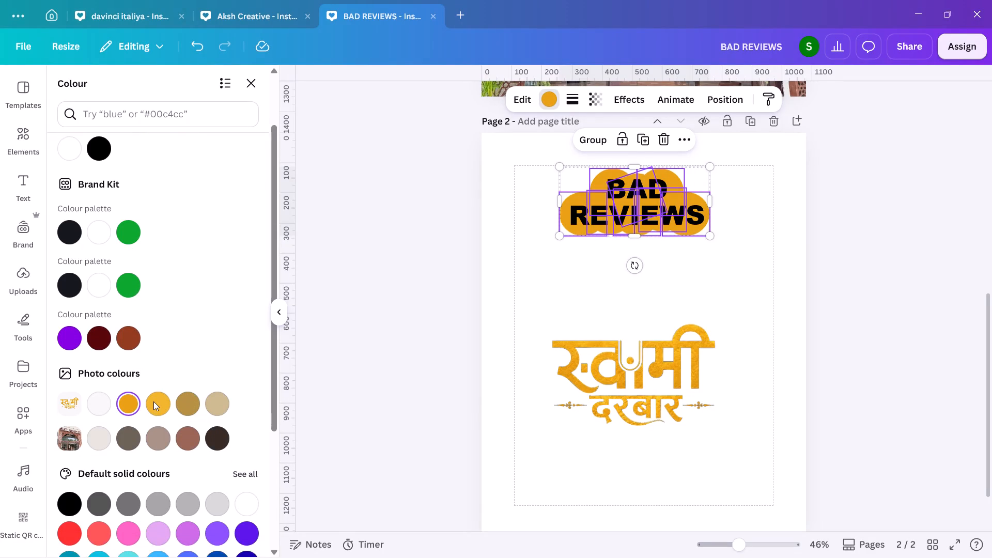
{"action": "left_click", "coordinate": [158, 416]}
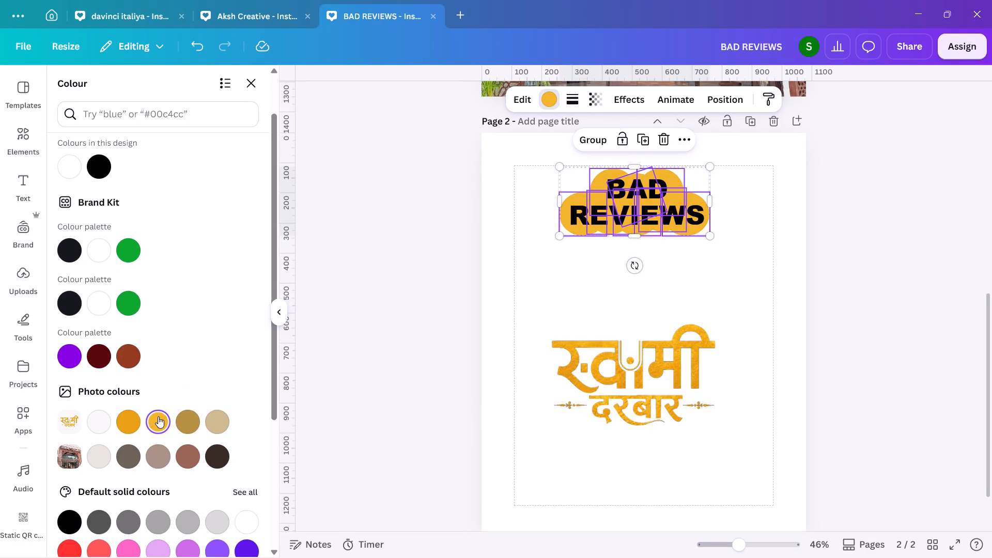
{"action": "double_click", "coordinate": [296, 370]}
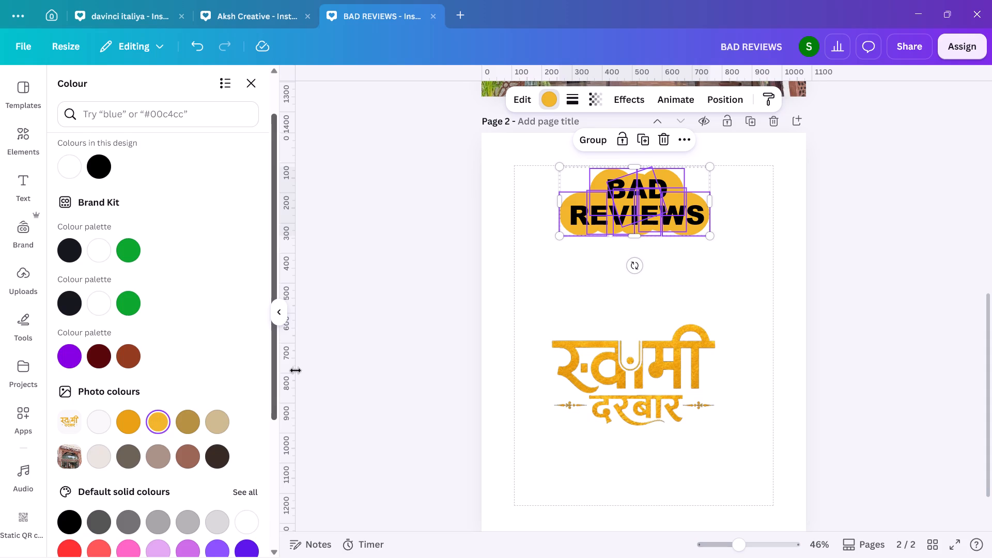
Group the golden circles that form the cloud behind BAD REVIEWS.
{"action": "left_click", "coordinate": [601, 142]}
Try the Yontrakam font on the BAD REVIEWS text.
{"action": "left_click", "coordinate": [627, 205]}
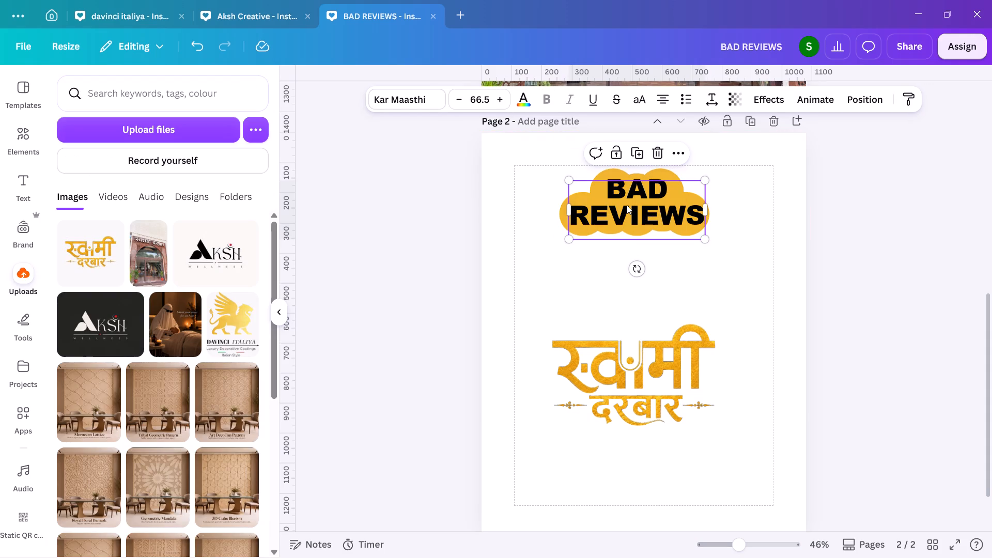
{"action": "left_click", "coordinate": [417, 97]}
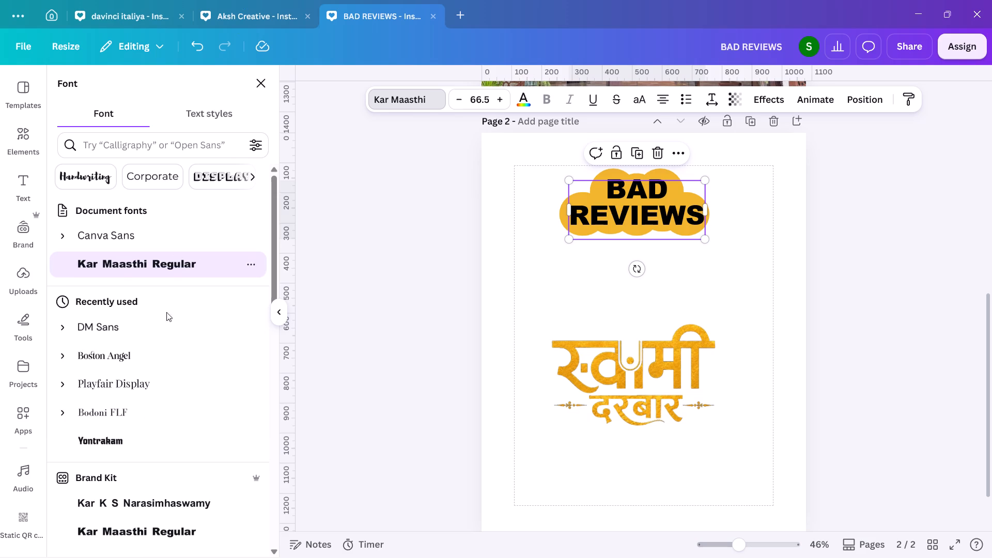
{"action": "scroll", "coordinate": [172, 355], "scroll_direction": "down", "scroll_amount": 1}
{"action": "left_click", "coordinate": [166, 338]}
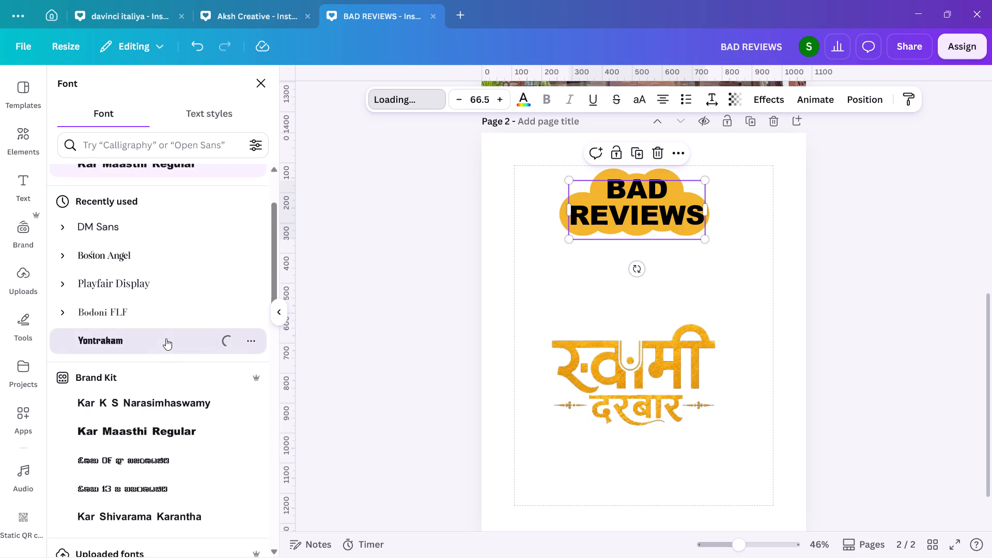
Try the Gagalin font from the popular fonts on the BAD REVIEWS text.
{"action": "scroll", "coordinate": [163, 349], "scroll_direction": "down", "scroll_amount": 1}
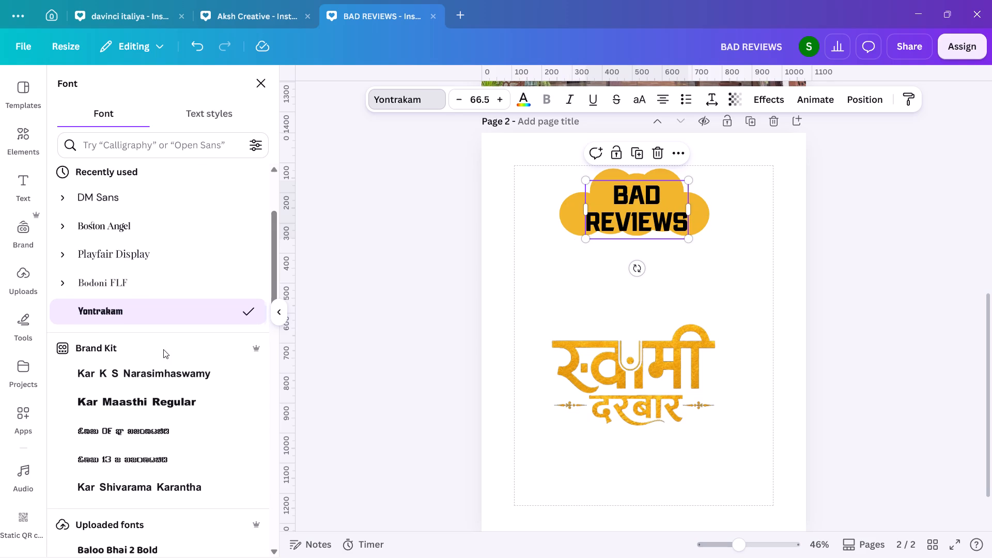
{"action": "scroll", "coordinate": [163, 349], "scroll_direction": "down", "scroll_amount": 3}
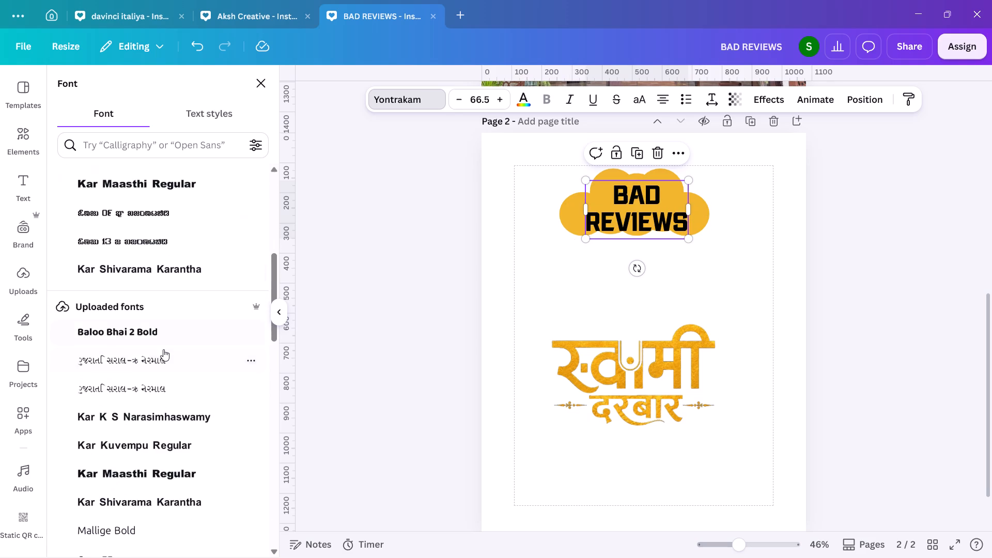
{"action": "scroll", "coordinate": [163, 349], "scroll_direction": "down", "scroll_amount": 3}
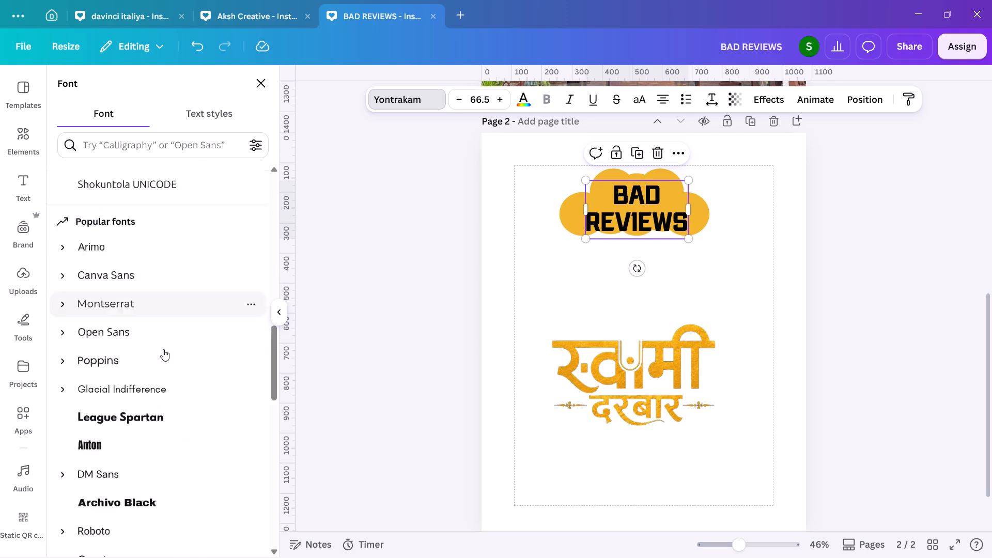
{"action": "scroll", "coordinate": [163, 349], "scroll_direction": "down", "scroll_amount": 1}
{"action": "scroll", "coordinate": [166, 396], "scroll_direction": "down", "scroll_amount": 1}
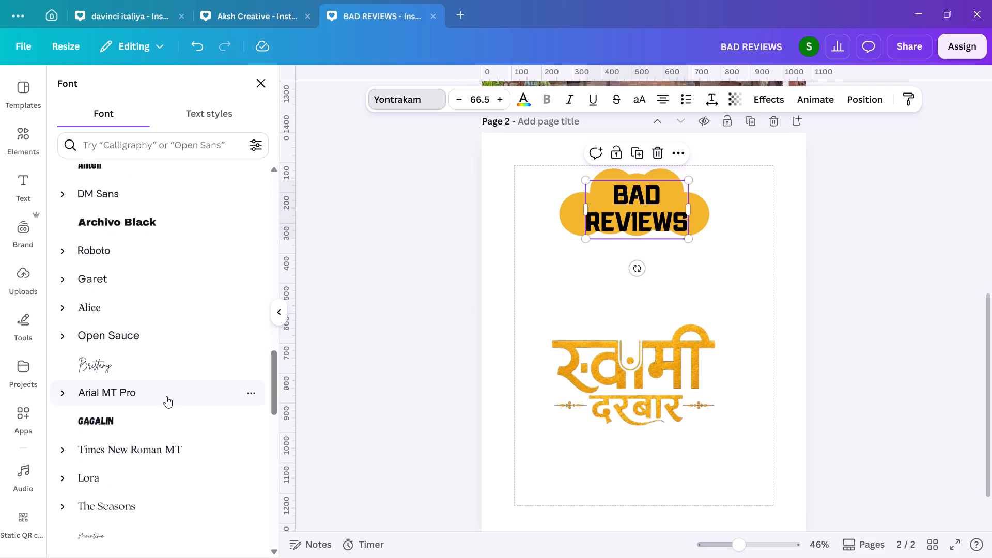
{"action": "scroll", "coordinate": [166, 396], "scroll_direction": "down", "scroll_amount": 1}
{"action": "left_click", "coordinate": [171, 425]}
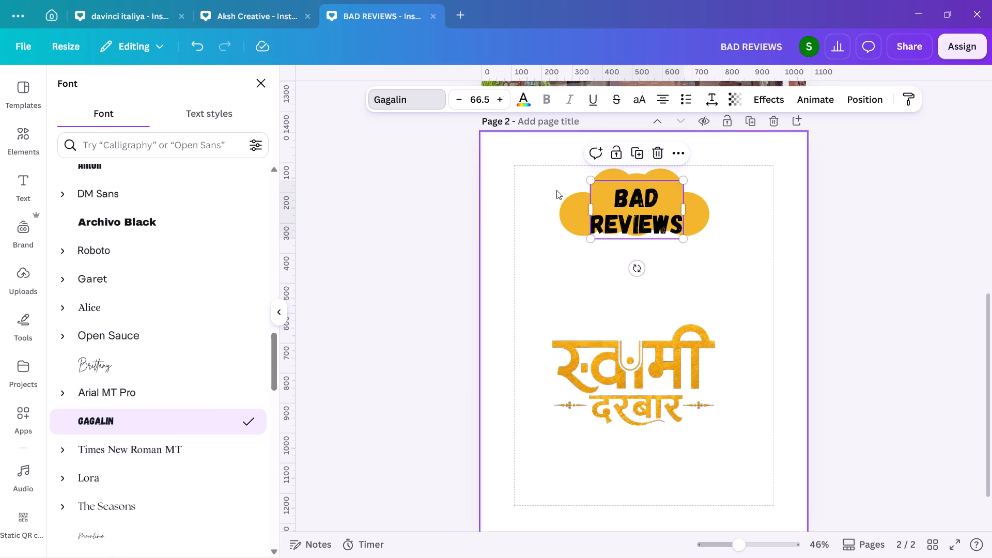
Move the BAD REVIEWS text slightly up so it sits centred on the golden cloud.
{"action": "left_click_drag", "start_coordinate": [616, 193], "coordinate": [616, 187]}
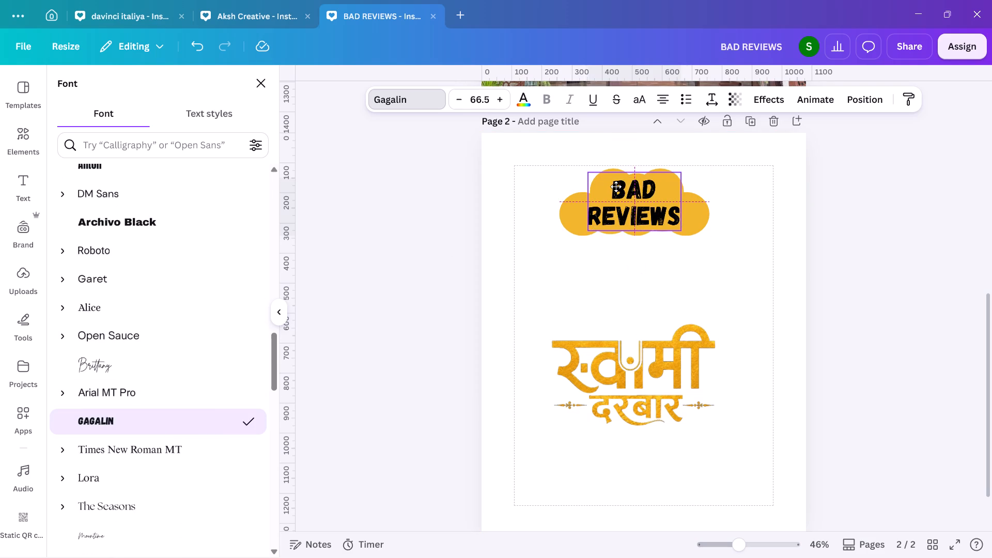
{"action": "left_click_drag", "start_coordinate": [616, 187], "coordinate": [617, 187]}
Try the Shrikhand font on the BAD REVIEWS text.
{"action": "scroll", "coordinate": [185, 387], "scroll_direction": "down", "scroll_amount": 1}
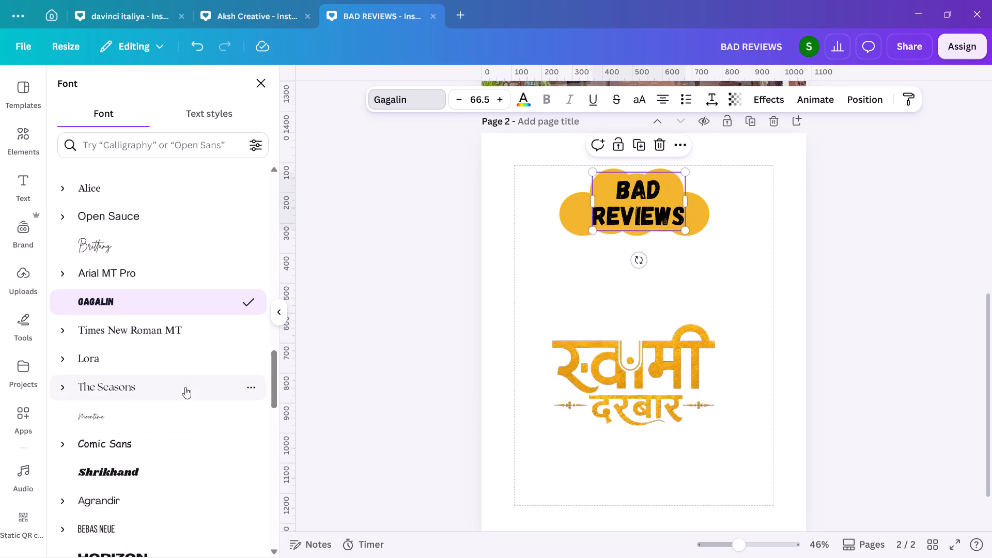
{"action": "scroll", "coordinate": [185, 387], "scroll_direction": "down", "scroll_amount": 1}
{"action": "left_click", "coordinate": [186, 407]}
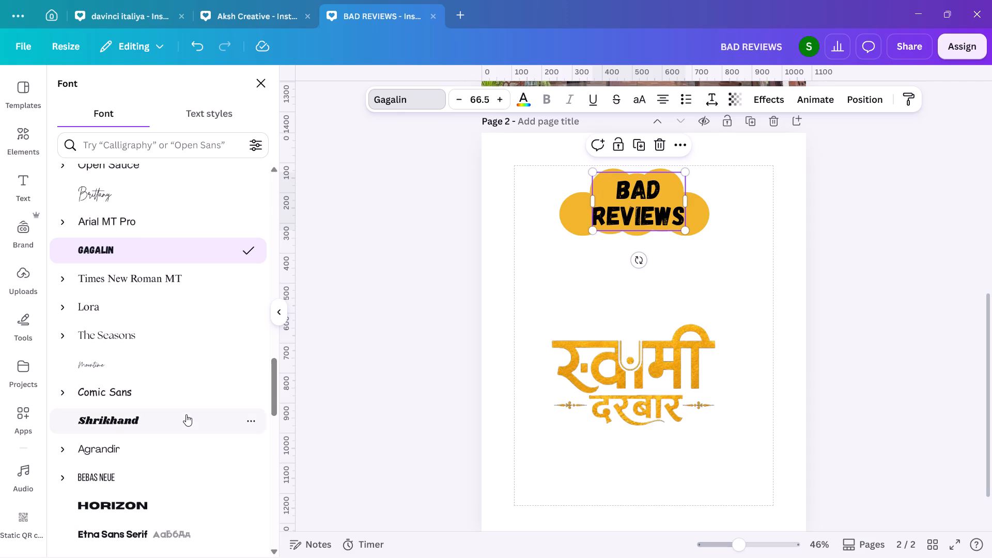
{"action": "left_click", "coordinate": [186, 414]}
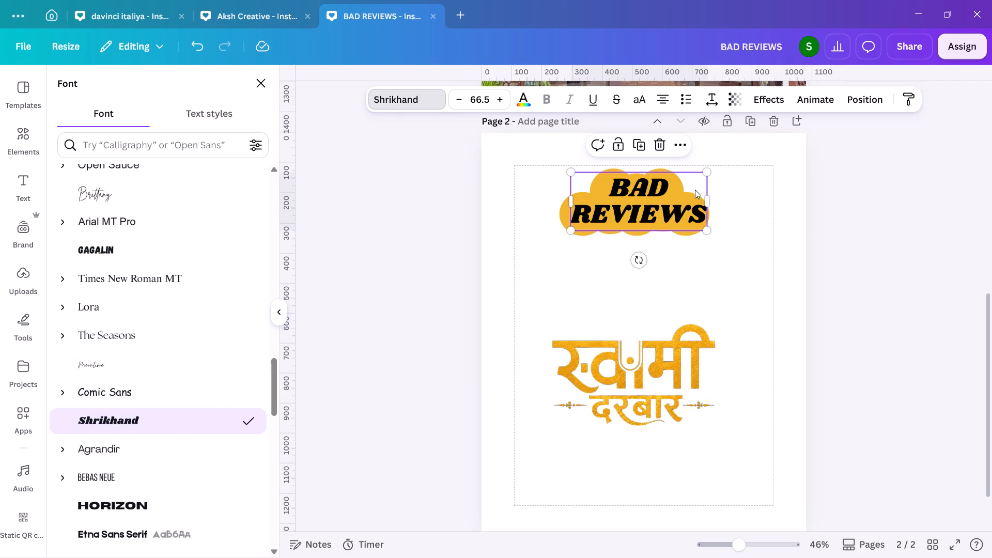
Shrink the BAD REVIEWS text slightly to a font size of about 64.6 so it fits within the cloud.
{"action": "left_click_drag", "start_coordinate": [706, 173], "coordinate": [701, 174]}
Change the font of the BAD REVIEWS text to Lilita One.
{"action": "scroll", "coordinate": [214, 384], "scroll_direction": "down", "scroll_amount": 1}
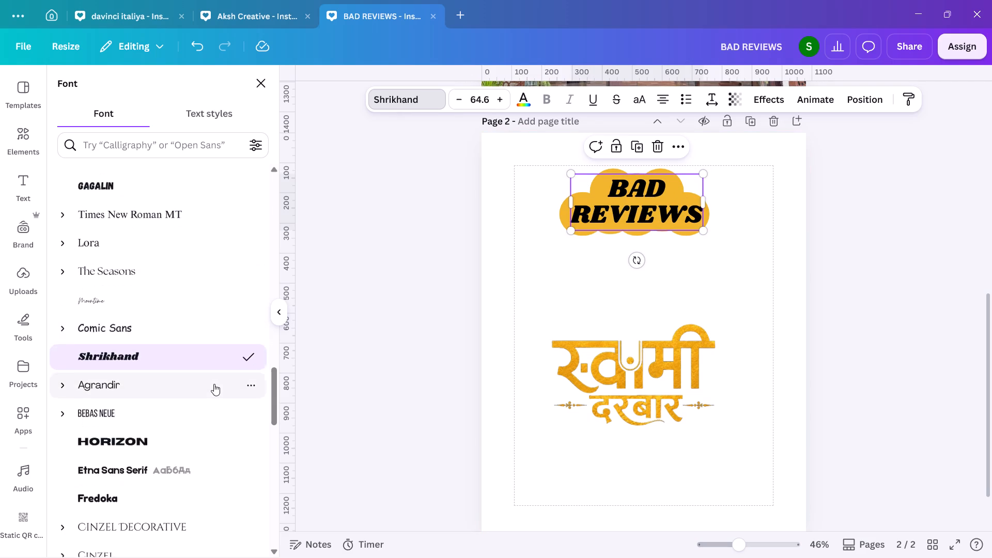
{"action": "scroll", "coordinate": [214, 384], "scroll_direction": "down", "scroll_amount": 2}
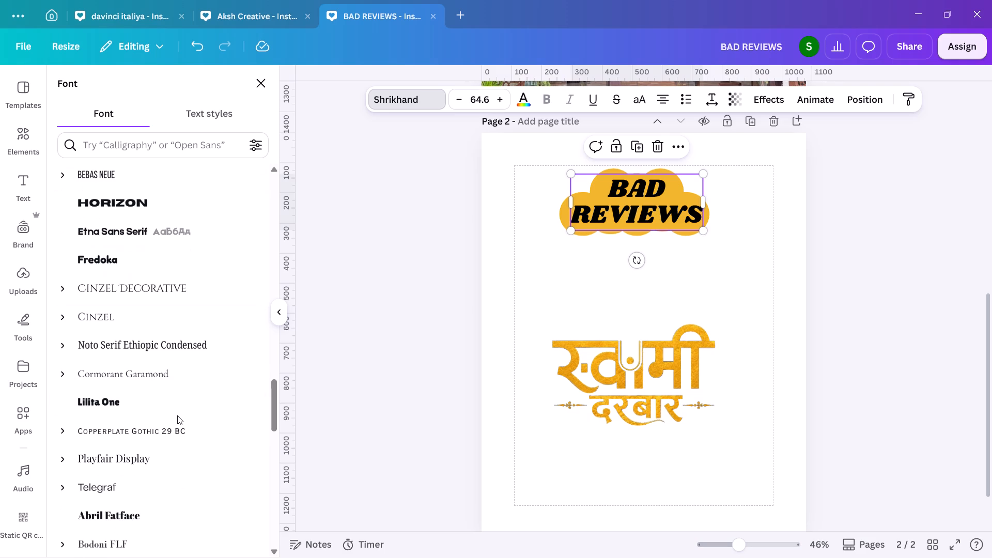
{"action": "left_click", "coordinate": [177, 415]}
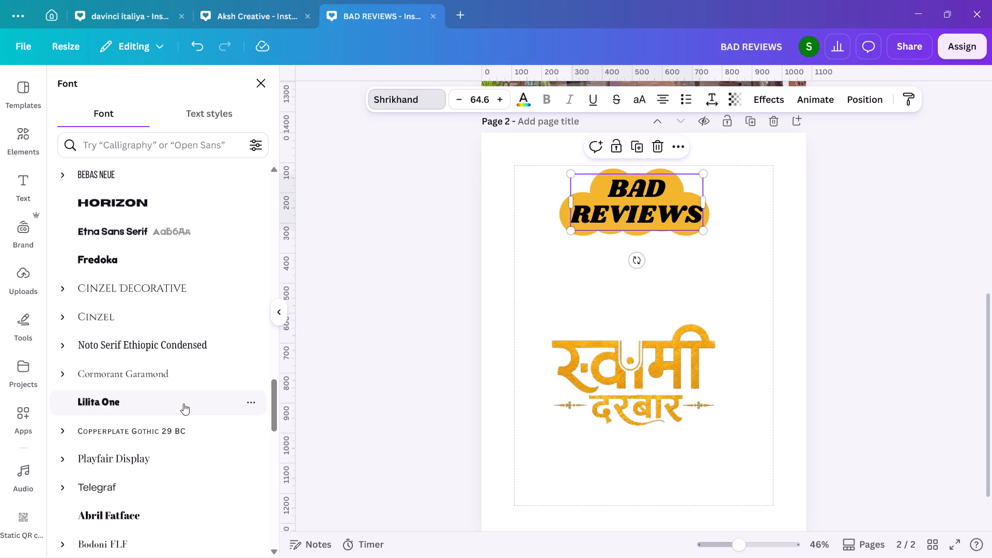
{"action": "left_click", "coordinate": [183, 404]}
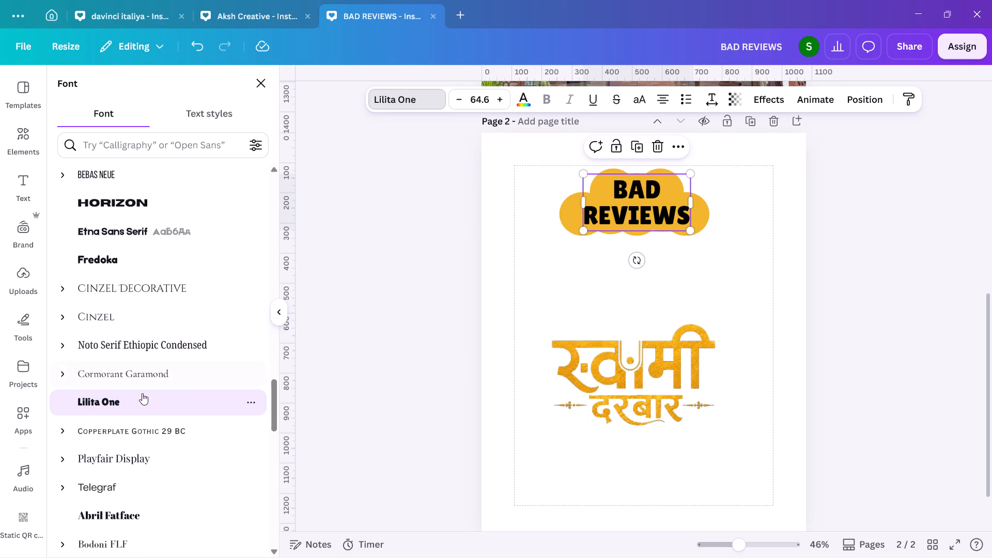
Look through more of the popular fonts for the BAD REVIEWS text.
{"action": "scroll", "coordinate": [142, 393], "scroll_direction": "down", "scroll_amount": 2}
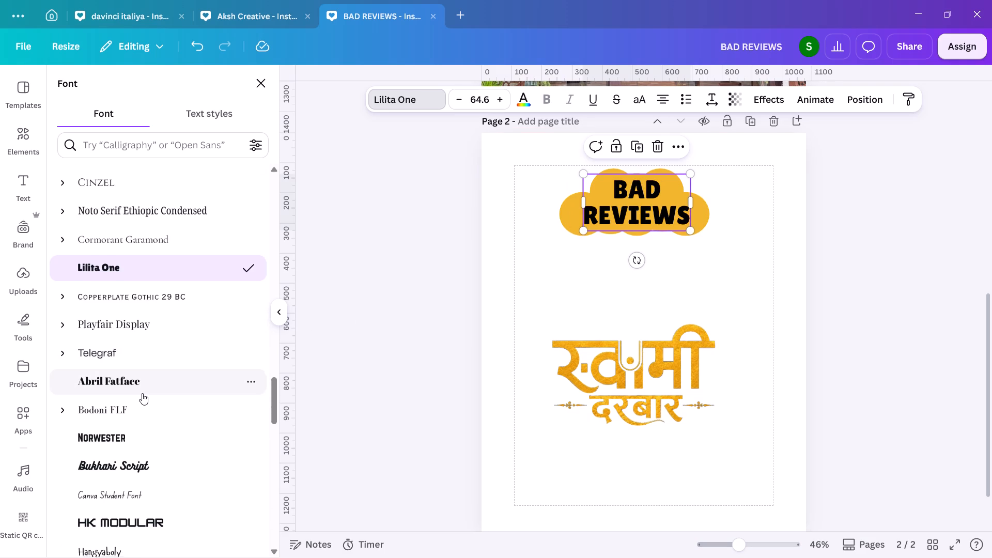
{"action": "scroll", "coordinate": [142, 393], "scroll_direction": "down", "scroll_amount": 1}
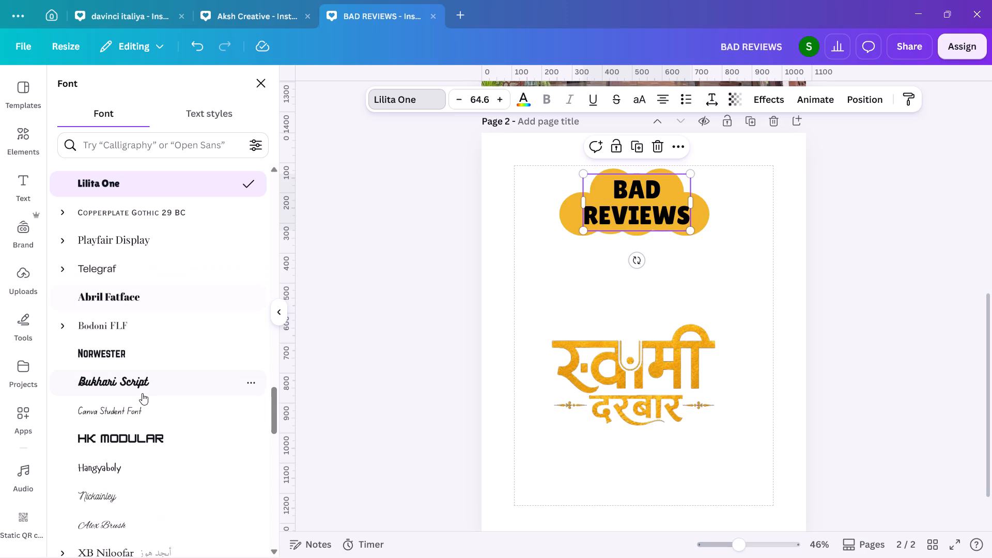
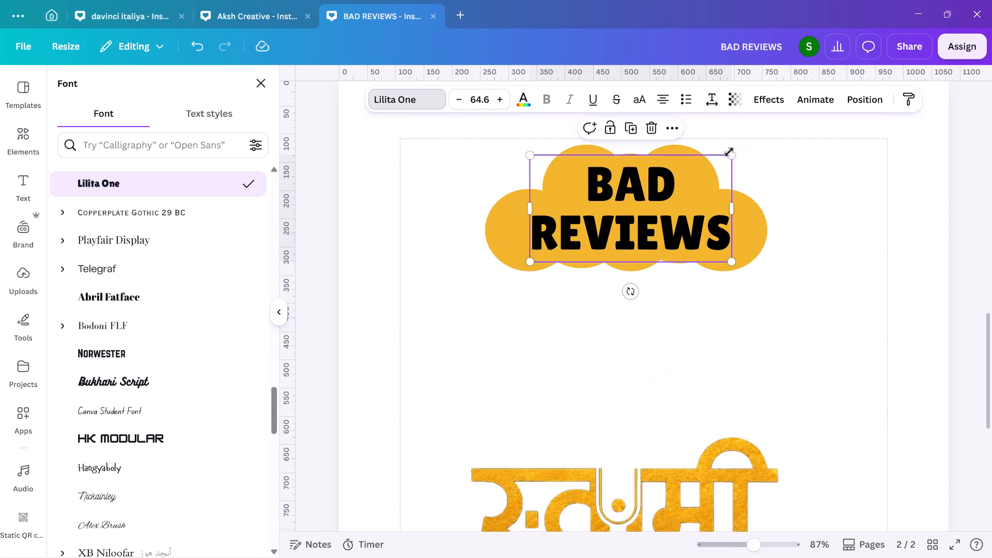
Enlarge the BAD REVIEWS text to a font size of about 69.4 and centre it horizontally on the cloud.
{"action": "left_click_drag", "start_coordinate": [735, 153], "coordinate": [749, 144]}
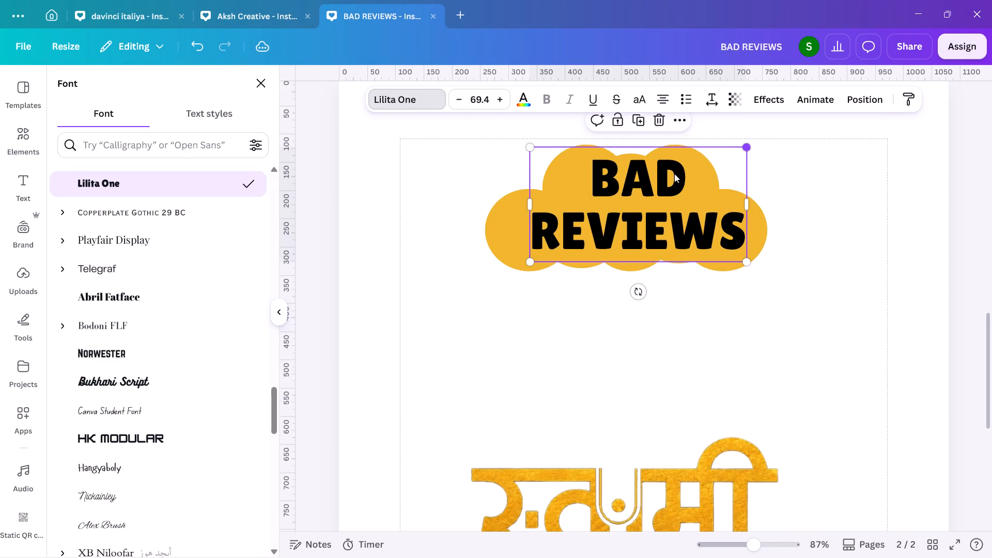
{"action": "left_click", "coordinate": [761, 191], "text": "shift"}
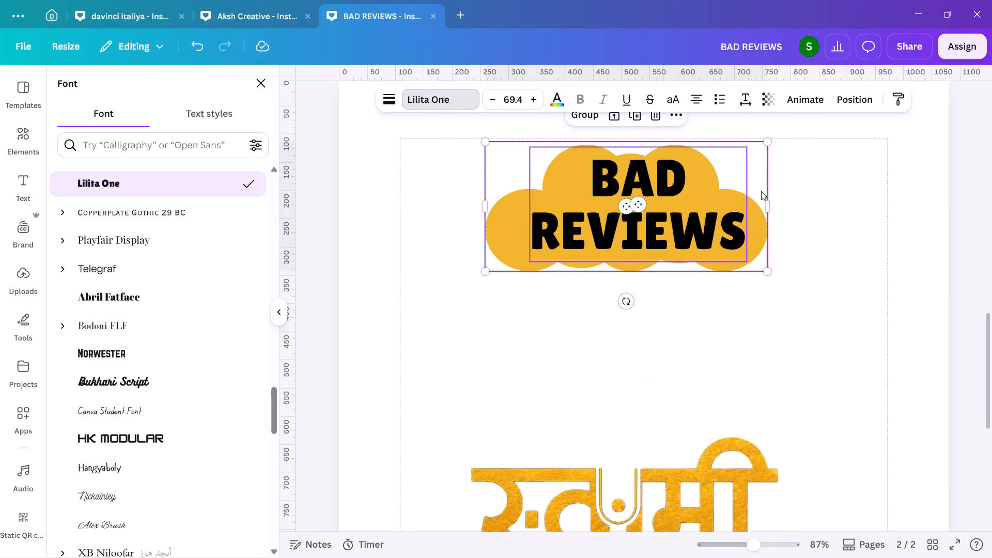
{"action": "left_click", "coordinate": [849, 100]}
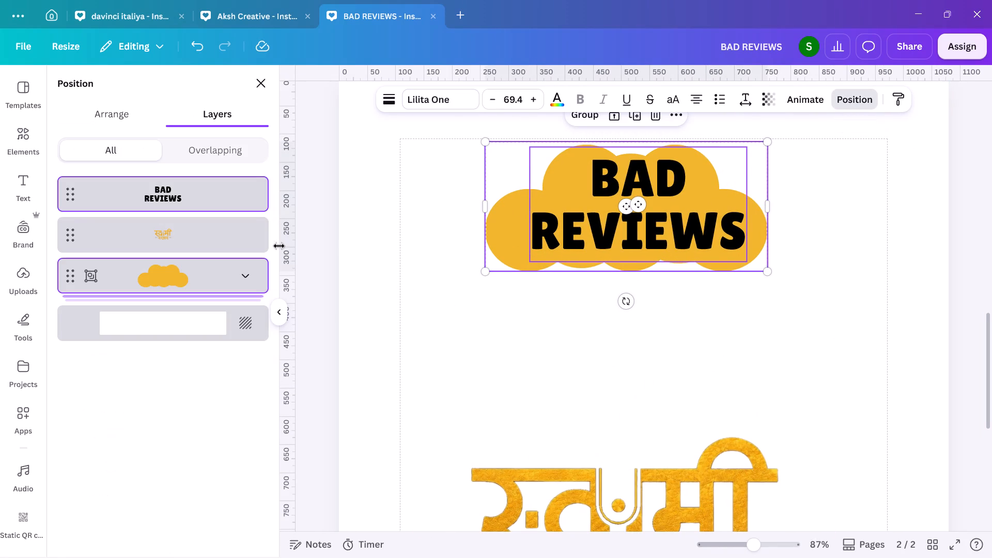
{"action": "left_click", "coordinate": [111, 122]}
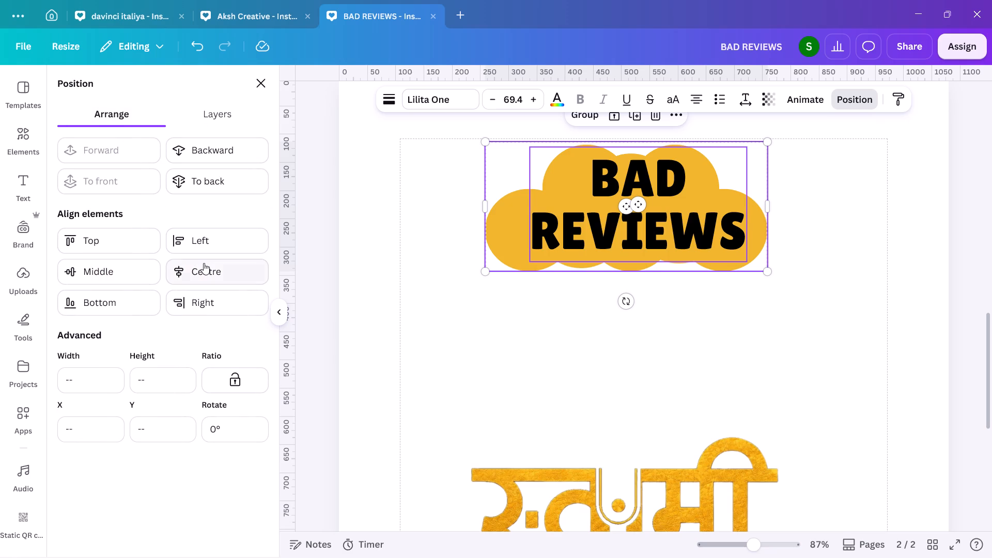
{"action": "left_click", "coordinate": [204, 263]}
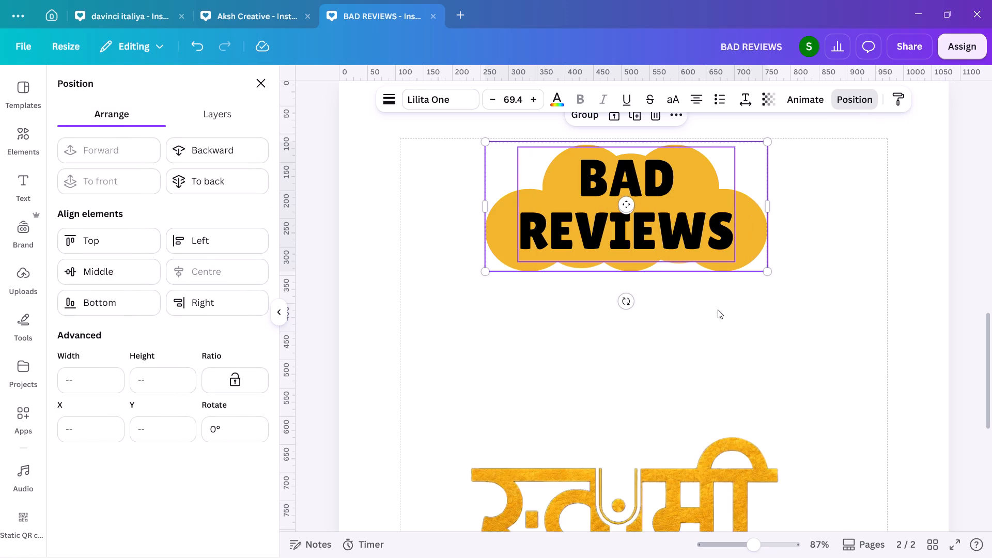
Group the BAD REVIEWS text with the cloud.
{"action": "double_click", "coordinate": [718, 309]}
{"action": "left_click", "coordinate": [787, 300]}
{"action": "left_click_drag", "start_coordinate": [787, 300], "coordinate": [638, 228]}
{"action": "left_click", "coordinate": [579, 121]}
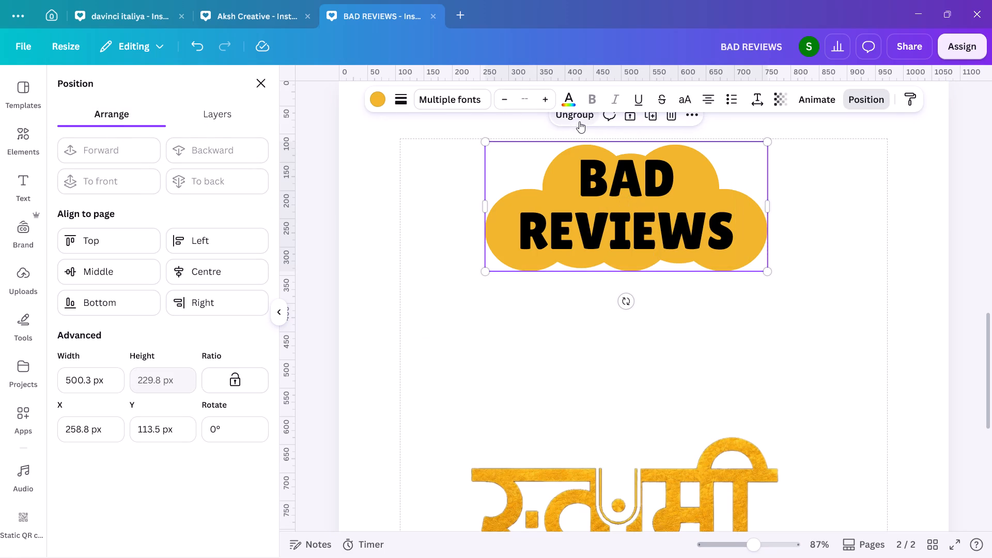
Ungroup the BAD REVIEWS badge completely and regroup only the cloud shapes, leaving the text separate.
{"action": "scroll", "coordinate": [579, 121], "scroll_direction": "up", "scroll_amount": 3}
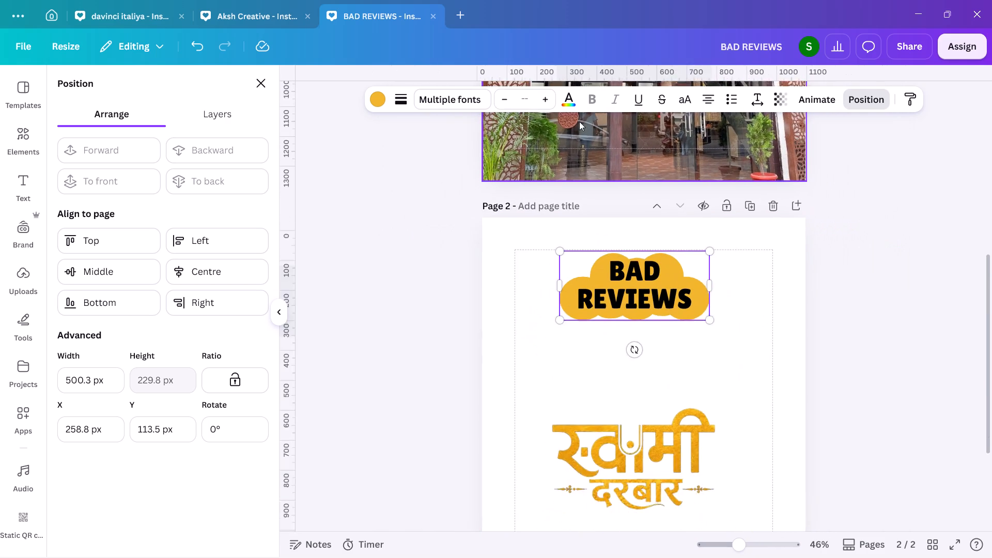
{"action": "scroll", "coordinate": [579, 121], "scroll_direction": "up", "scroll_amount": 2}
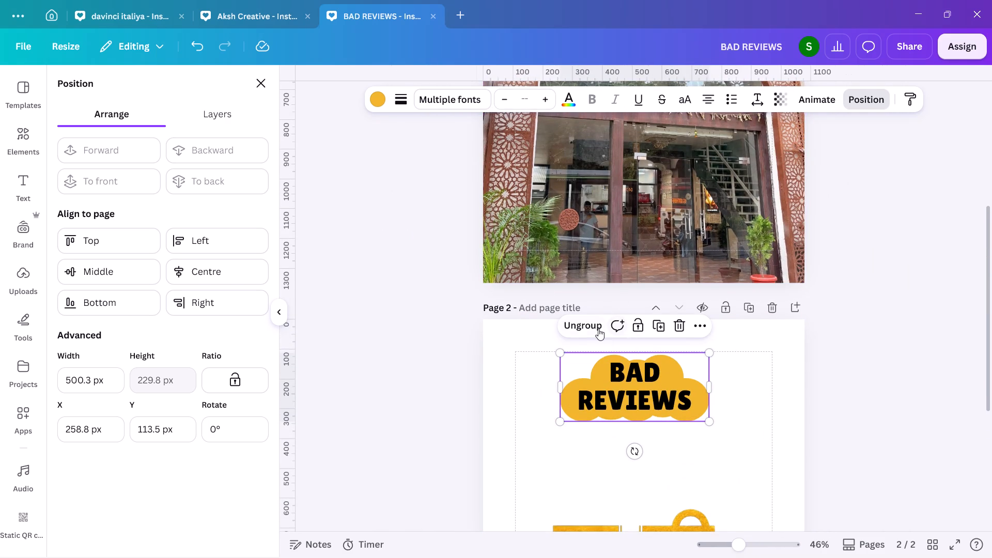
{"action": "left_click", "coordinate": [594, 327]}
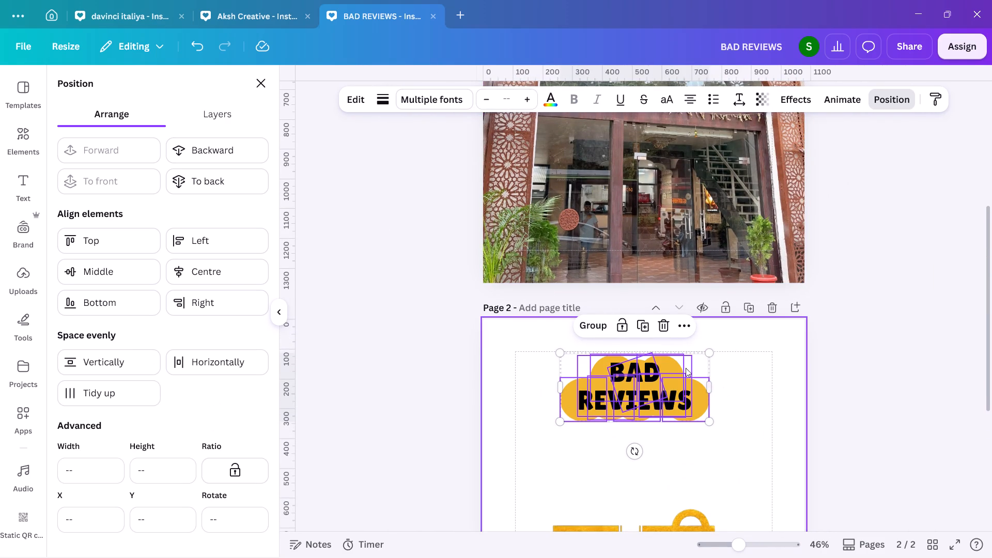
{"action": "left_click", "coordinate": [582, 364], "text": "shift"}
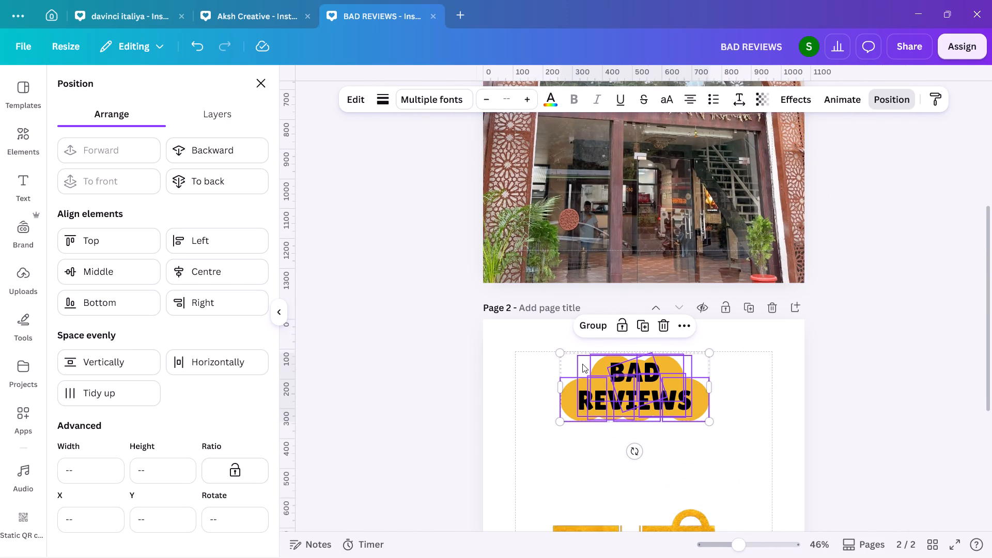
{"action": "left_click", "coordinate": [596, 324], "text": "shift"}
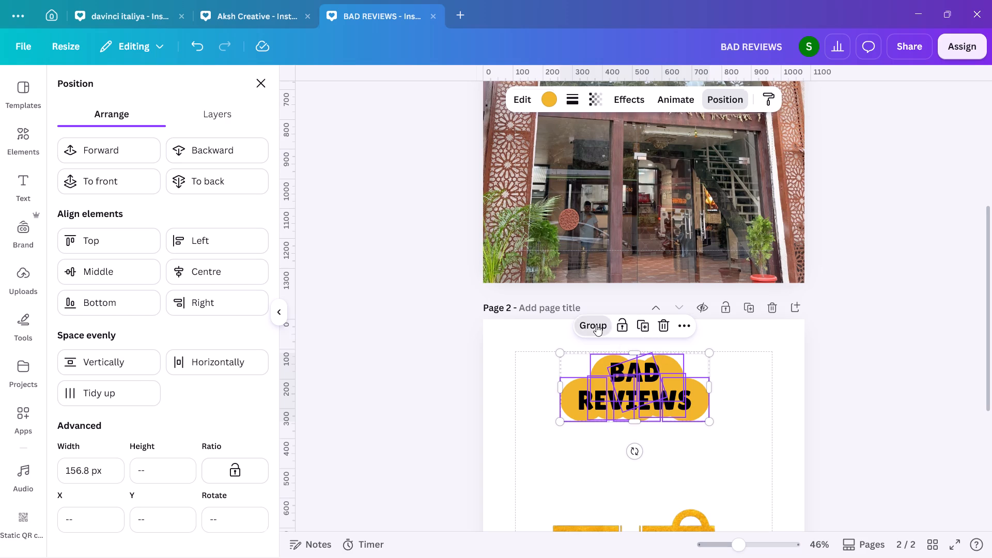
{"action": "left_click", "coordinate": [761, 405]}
Nudge the BAD REVIEWS text down to about Y 126.7 px so it is vertically centred on the cloud.
{"action": "left_click", "coordinate": [652, 387]}
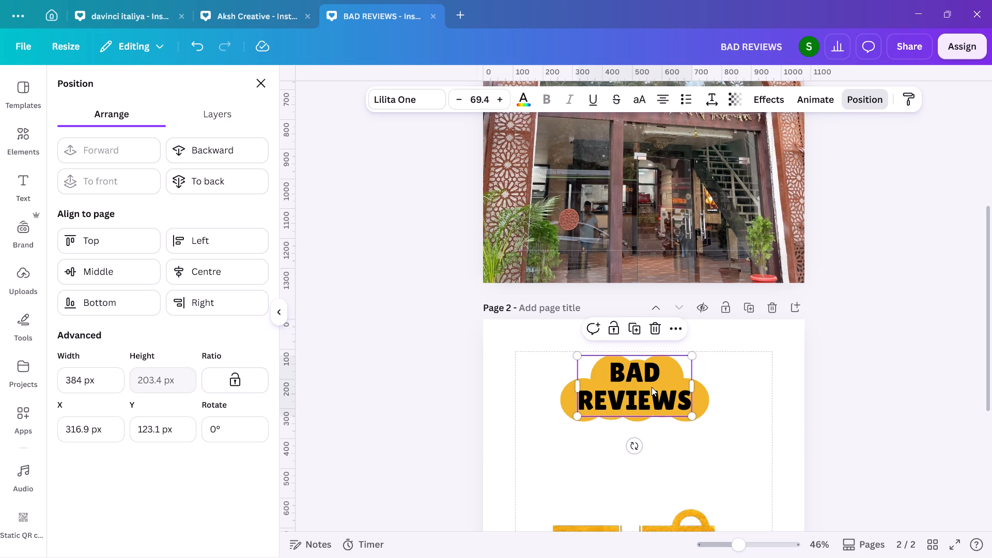
{"action": "scroll", "coordinate": [652, 387], "scroll_direction": "up", "scroll_amount": 1}
{"action": "scroll", "coordinate": [652, 387], "scroll_direction": "down", "scroll_amount": 1}
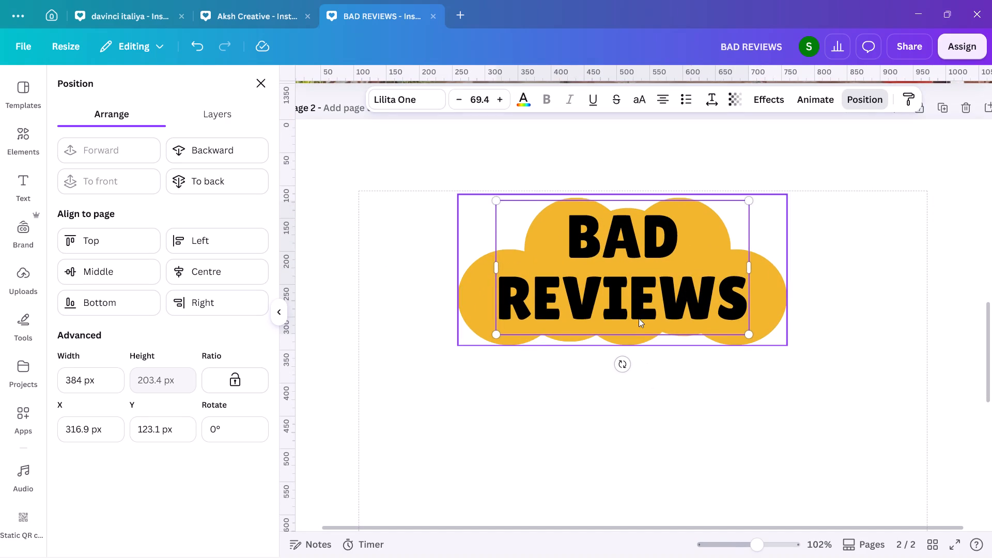
{"action": "left_click_drag", "start_coordinate": [646, 282], "coordinate": [646, 287]}
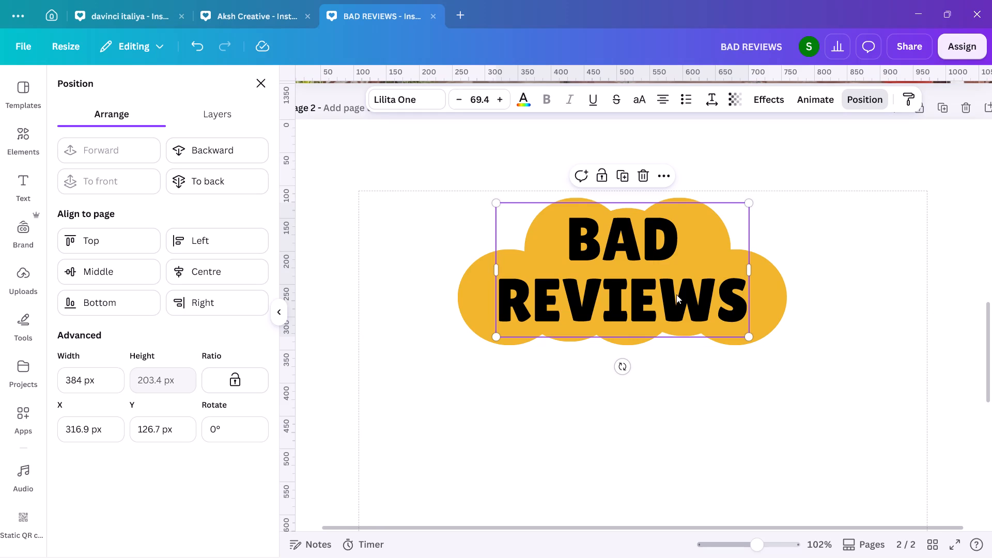
{"action": "left_click", "coordinate": [656, 277]}
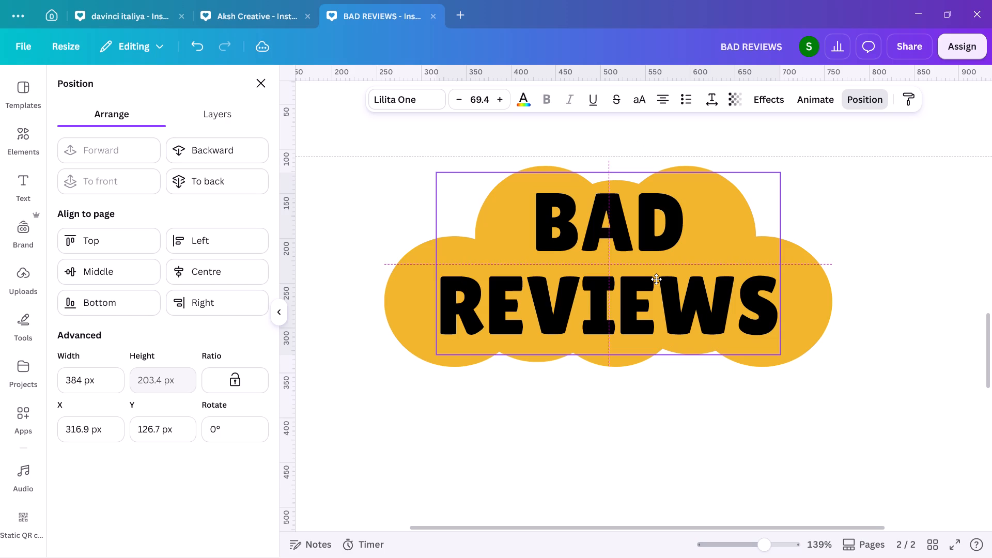
Group the BAD REVIEWS text and the cloud together.
{"action": "left_click", "coordinate": [814, 296], "text": "shift"}
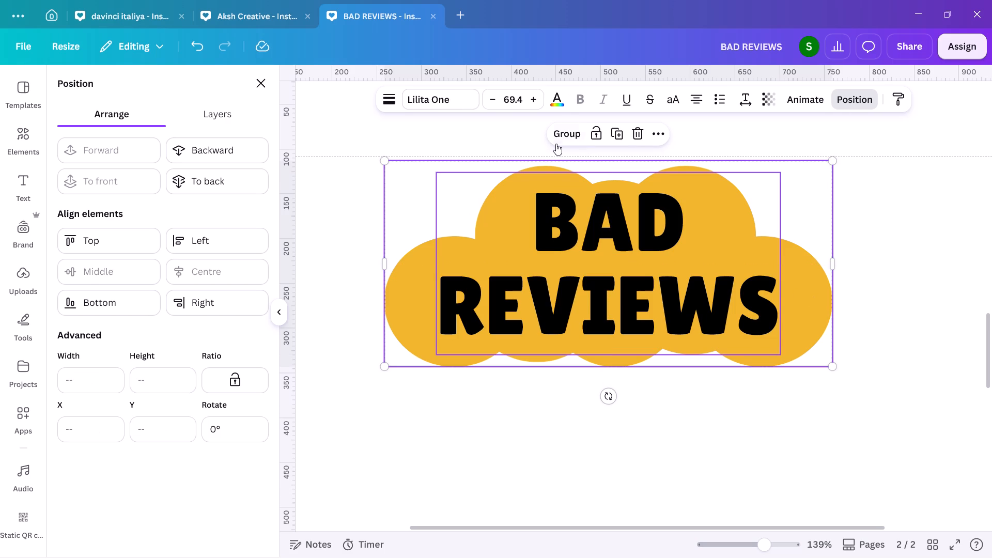
{"action": "left_click", "coordinate": [565, 144]}
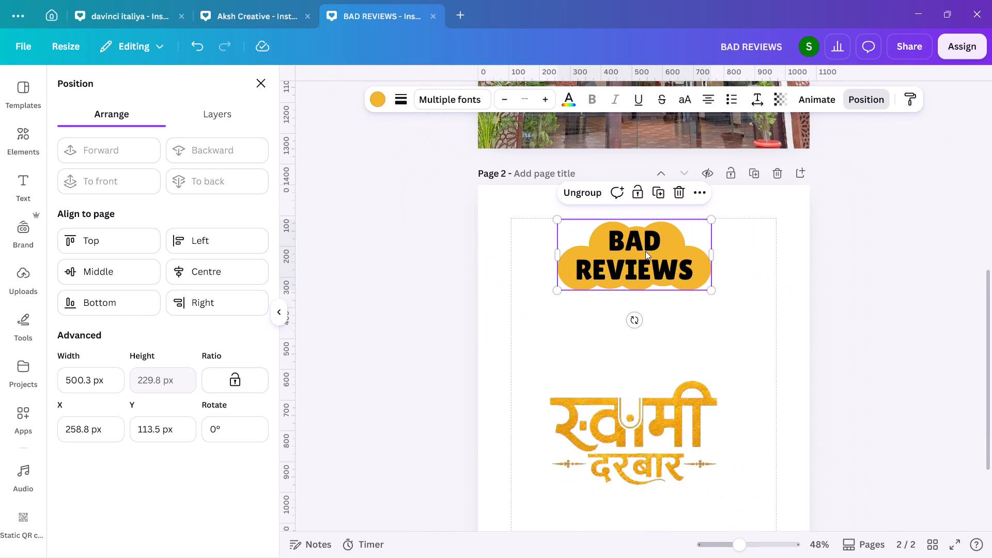
Move the BAD REVIEWS badge from page 2 onto the page 1 storefront photo, placing it inside the arch at about X 290, Y 482 px.
{"action": "key", "text": "ctrl+x"}
{"action": "scroll", "coordinate": [645, 251], "scroll_direction": "up", "scroll_amount": 3}
{"action": "key", "text": "ctrl+v"}
{"action": "scroll", "coordinate": [645, 251], "scroll_direction": "up", "scroll_amount": 1}
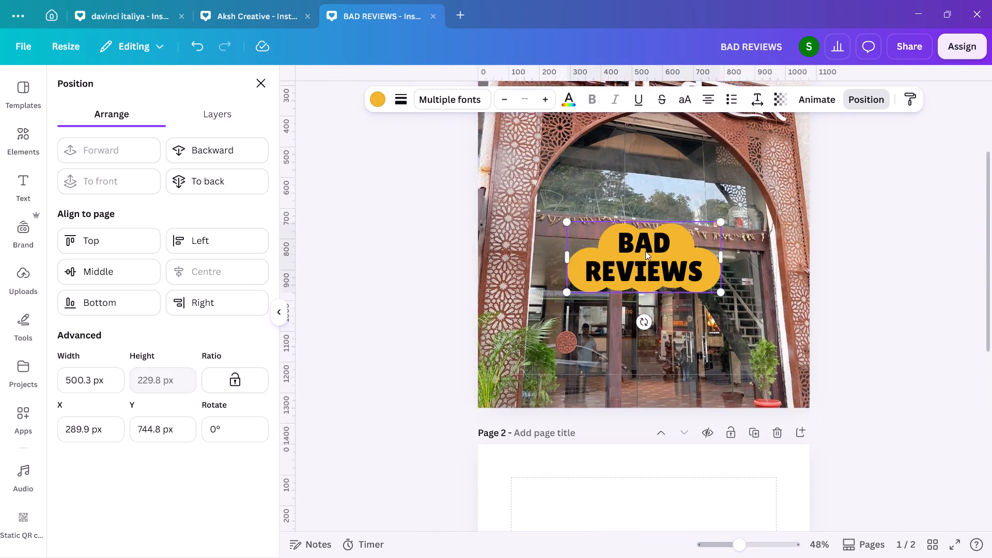
{"action": "scroll", "coordinate": [645, 251], "scroll_direction": "up", "scroll_amount": 1}
{"action": "left_click_drag", "start_coordinate": [647, 327], "coordinate": [652, 251]}
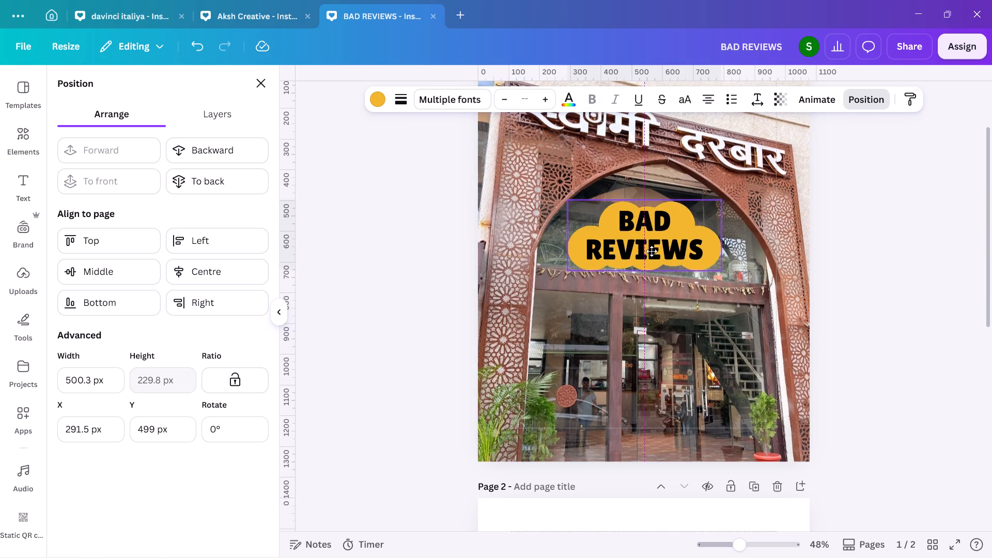
{"action": "left_click_drag", "start_coordinate": [652, 251], "coordinate": [646, 246]}
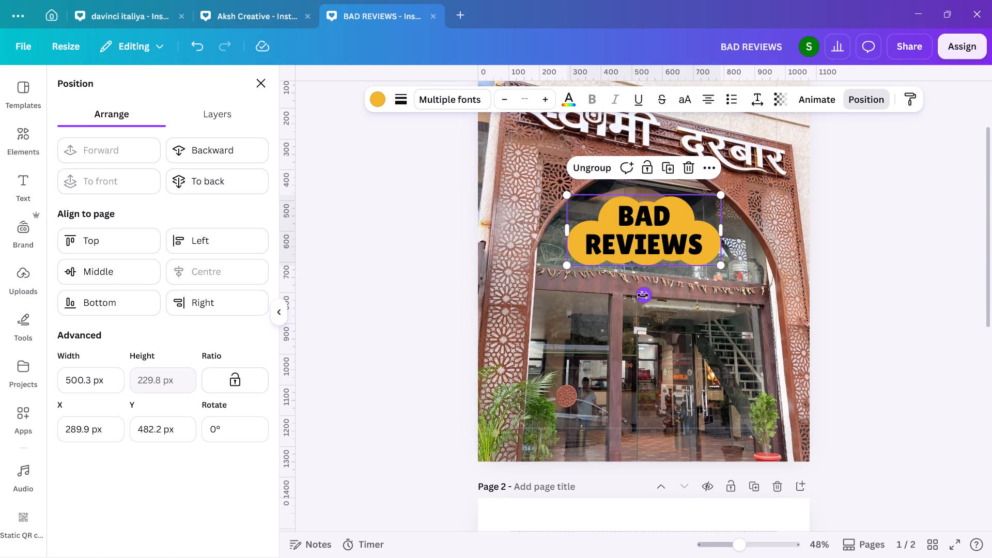
Rotate the BAD REVIEWS badge to -10° so it tilts upward.
{"action": "left_click_drag", "start_coordinate": [643, 296], "coordinate": [654, 293]}
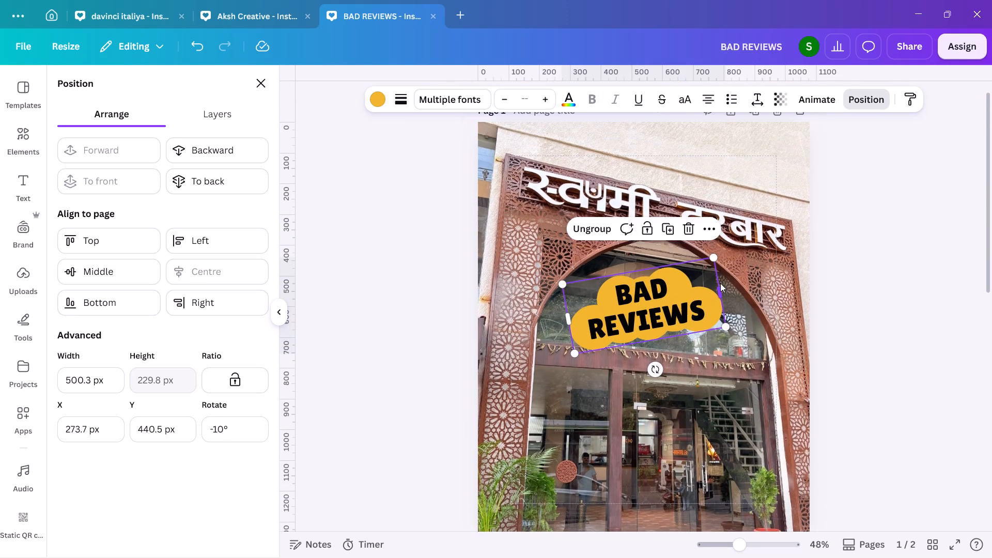
Move the golden Swami Darbar logo from page 2 onto the page 1 storefront photo.
{"action": "scroll", "coordinate": [720, 283], "scroll_direction": "down", "scroll_amount": 4}
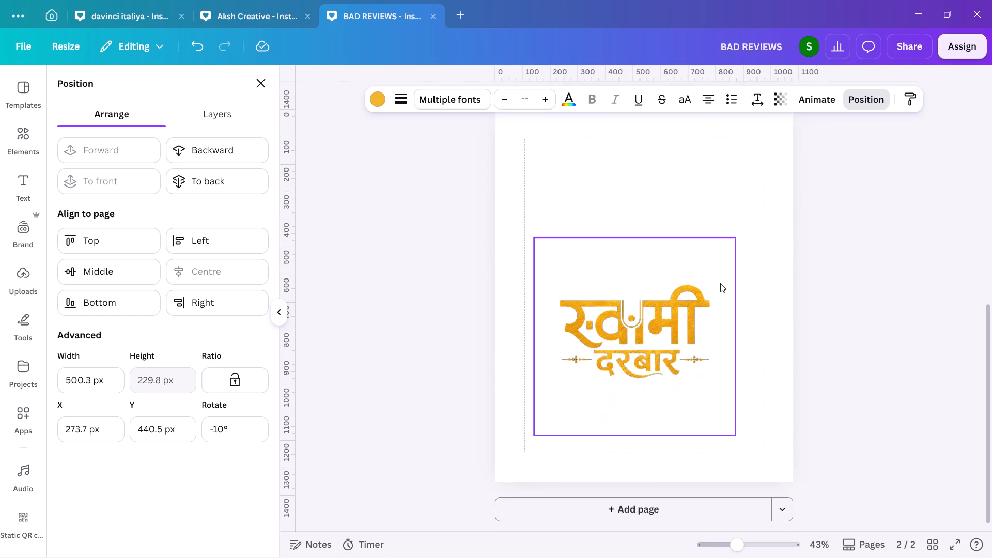
{"action": "scroll", "coordinate": [720, 283], "scroll_direction": "up", "scroll_amount": 1}
{"action": "left_click", "coordinate": [695, 320]}
{"action": "key", "text": "ctrl+x"}
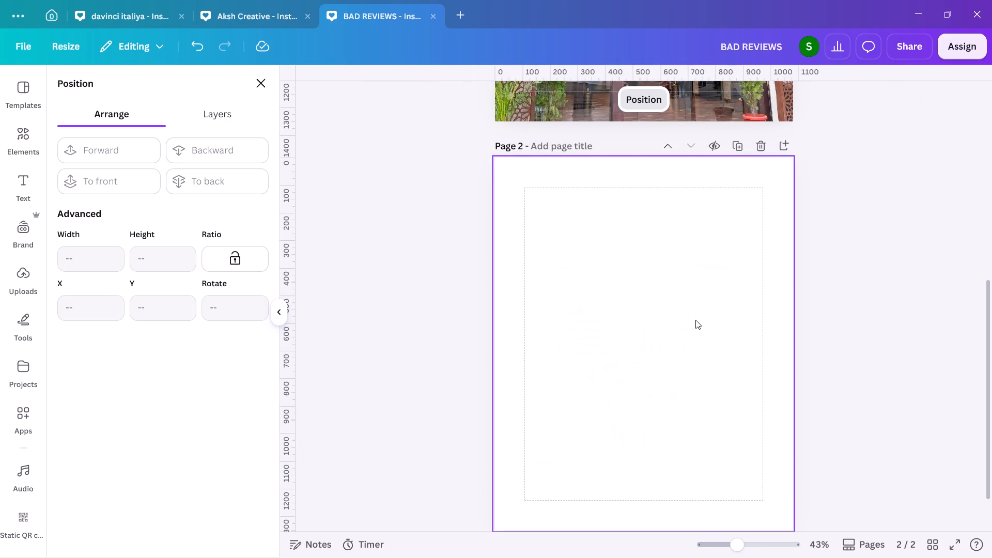
{"action": "scroll", "coordinate": [695, 320], "scroll_direction": "up", "scroll_amount": 6}
{"action": "left_click", "coordinate": [701, 242]}
{"action": "key", "text": "ctrl+v"}
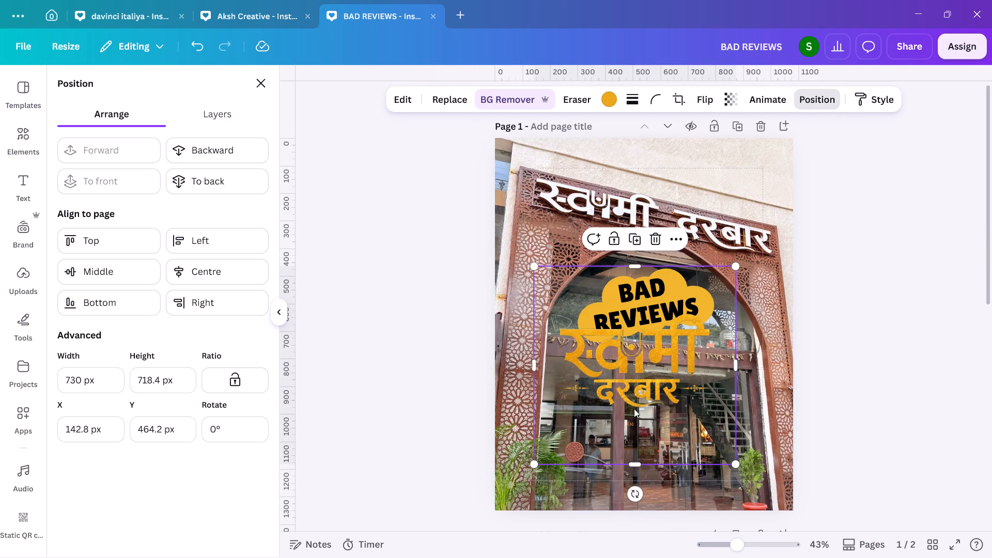
Crop the logo's empty top and right margins to about 653 × 562 px and place it in the top-right corner of page 1.
{"action": "left_click_drag", "start_coordinate": [637, 415], "coordinate": [694, 288]}
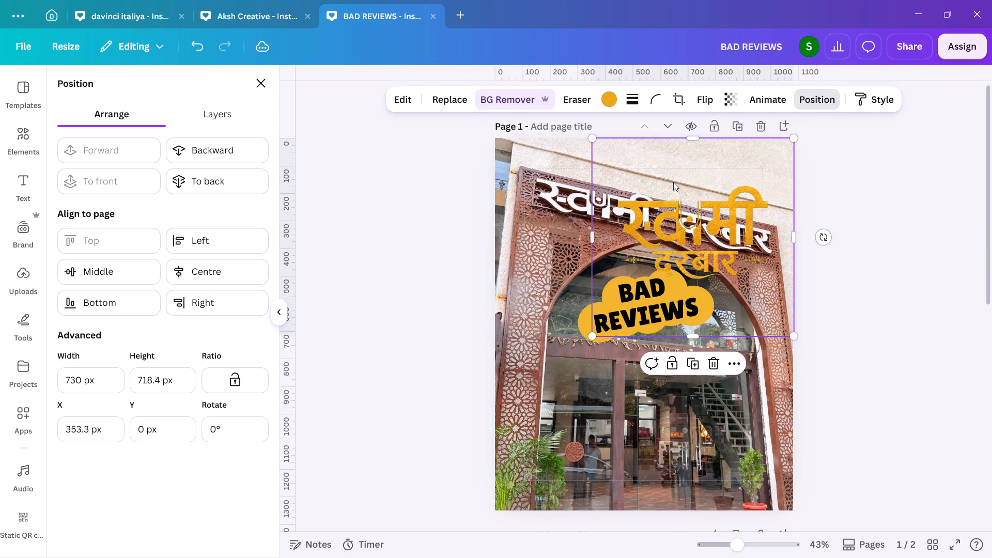
{"action": "left_click_drag", "start_coordinate": [692, 137], "coordinate": [700, 180]}
{"action": "left_click_drag", "start_coordinate": [690, 224], "coordinate": [689, 181]}
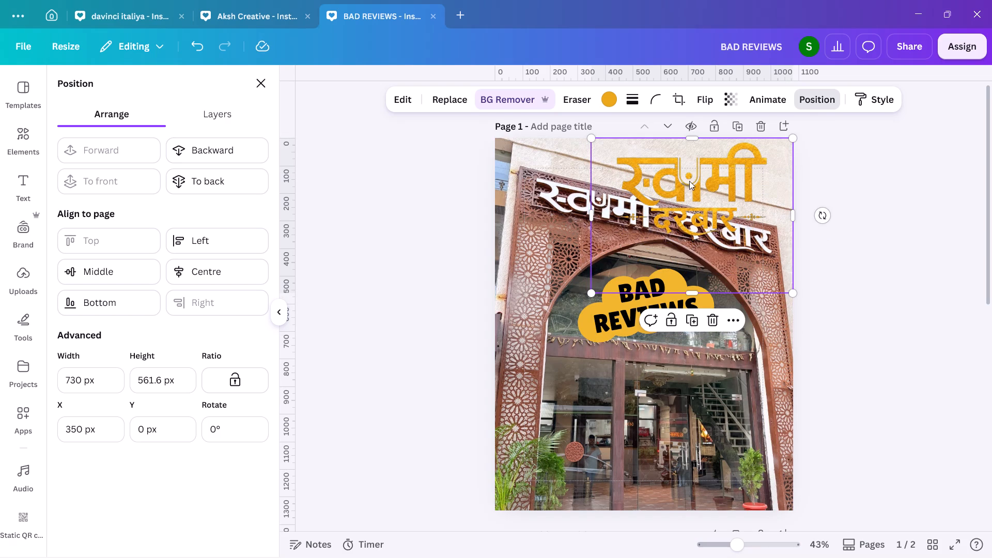
{"action": "left_click_drag", "start_coordinate": [796, 214], "coordinate": [776, 212]}
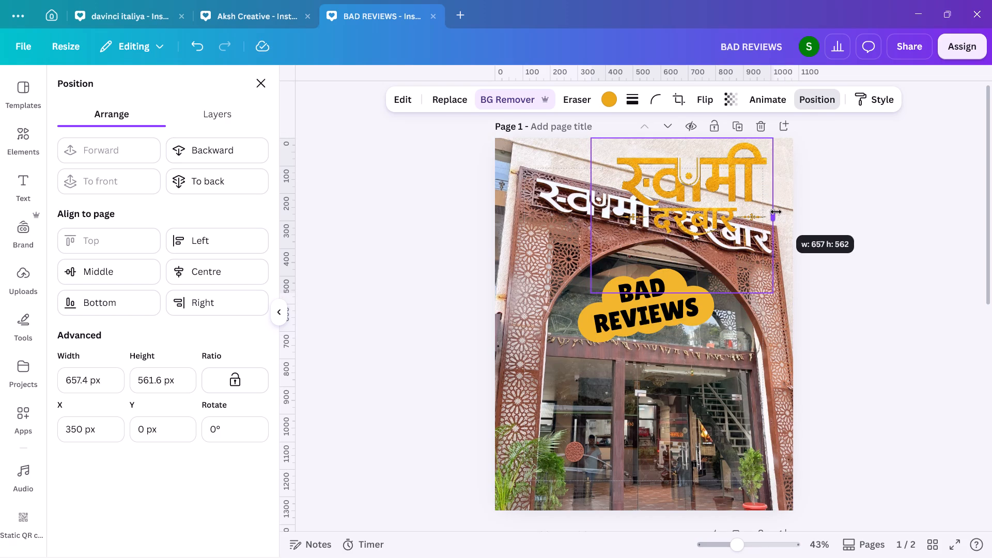
{"action": "left_click_drag", "start_coordinate": [776, 212], "coordinate": [774, 211]}
{"action": "left_click_drag", "start_coordinate": [732, 209], "coordinate": [758, 207]}
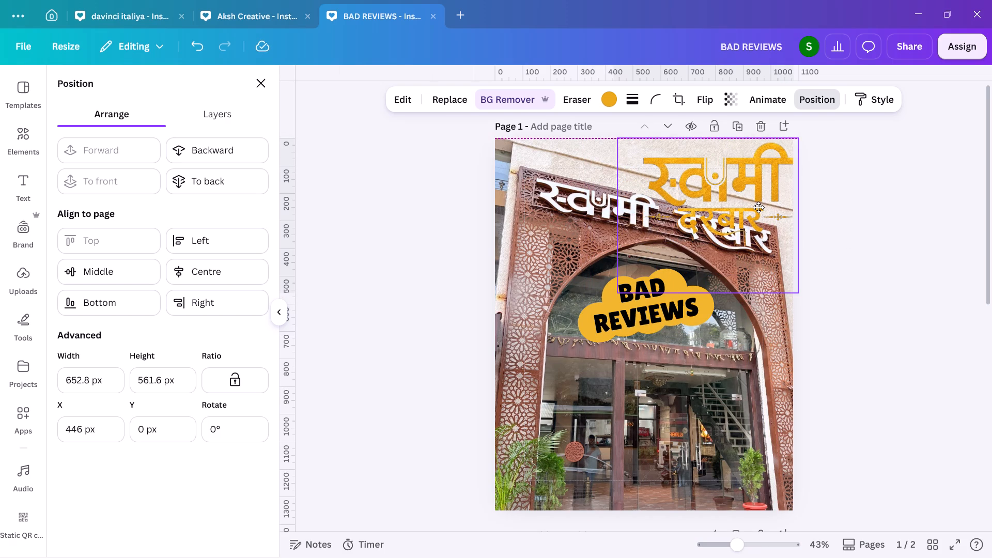
{"action": "left_click_drag", "start_coordinate": [758, 207], "coordinate": [756, 207]}
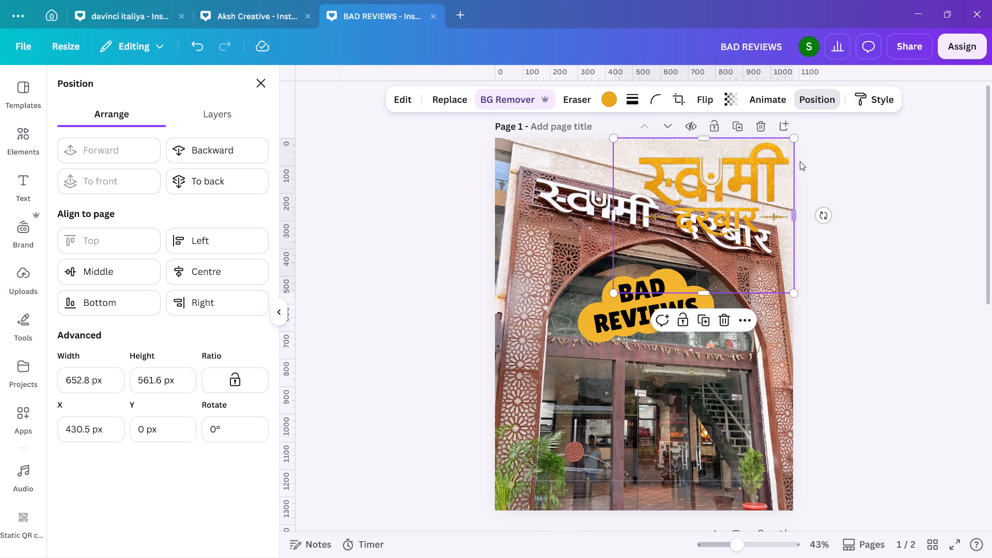
Trim the logo's right edge slightly and crop its empty bottom margin, leaving a frame of about 649.5 × 375.7 px.
{"action": "left_click", "coordinate": [795, 165]}
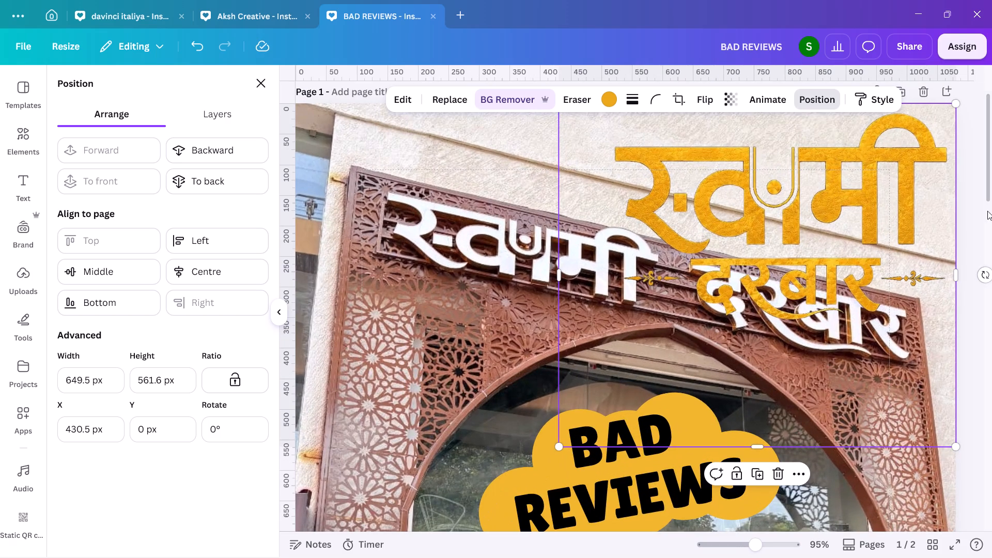
{"action": "left_click", "coordinate": [954, 261]}
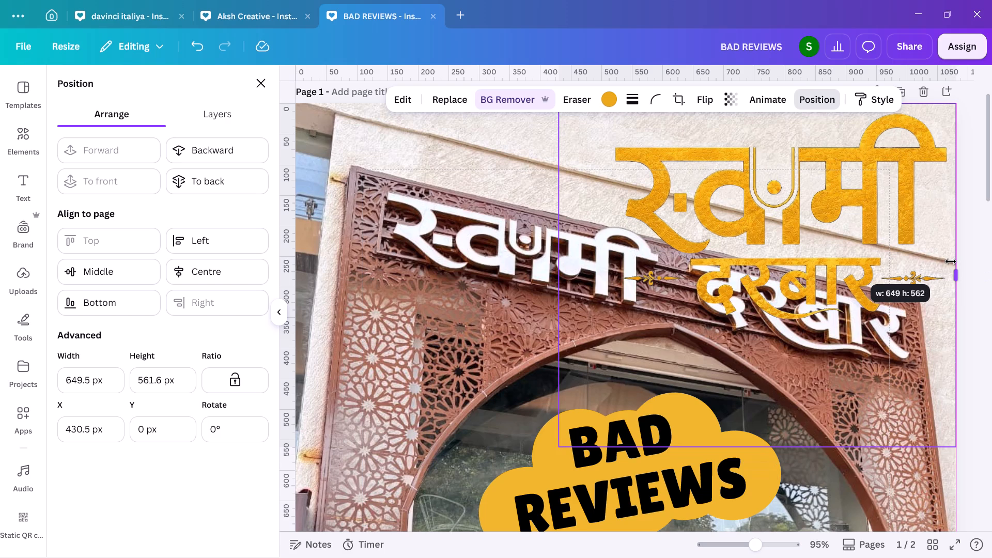
{"action": "left_click_drag", "start_coordinate": [759, 445], "coordinate": [760, 389]}
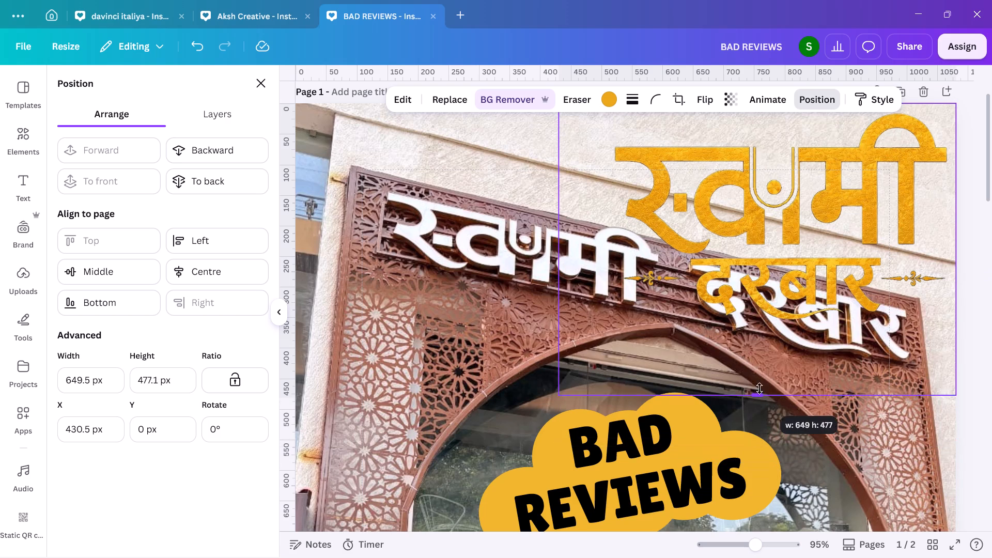
{"action": "left_click_drag", "start_coordinate": [760, 389], "coordinate": [772, 331]}
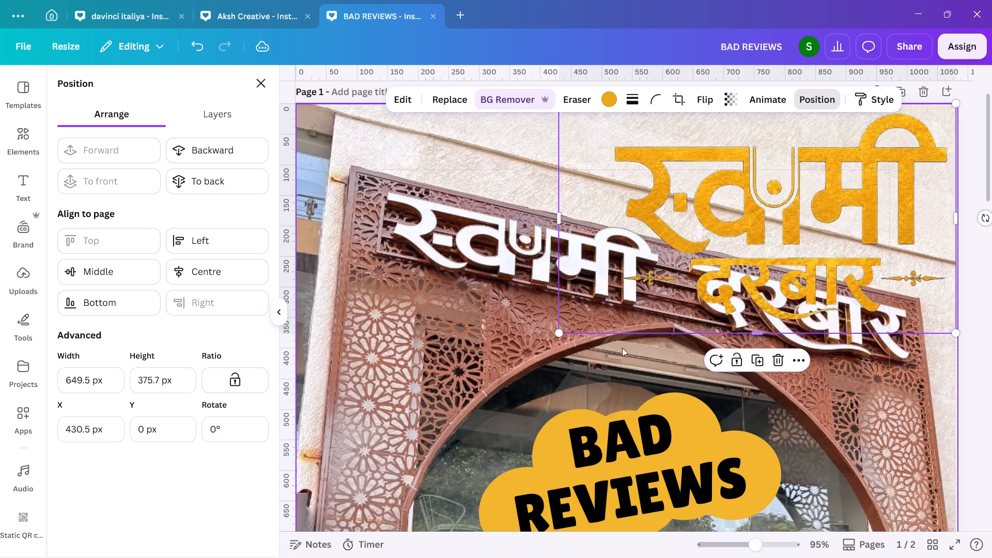
Scale the Swami Darbar logo down to a small mark in the top-right corner of page 1.
{"action": "left_click_drag", "start_coordinate": [559, 331], "coordinate": [792, 199]}
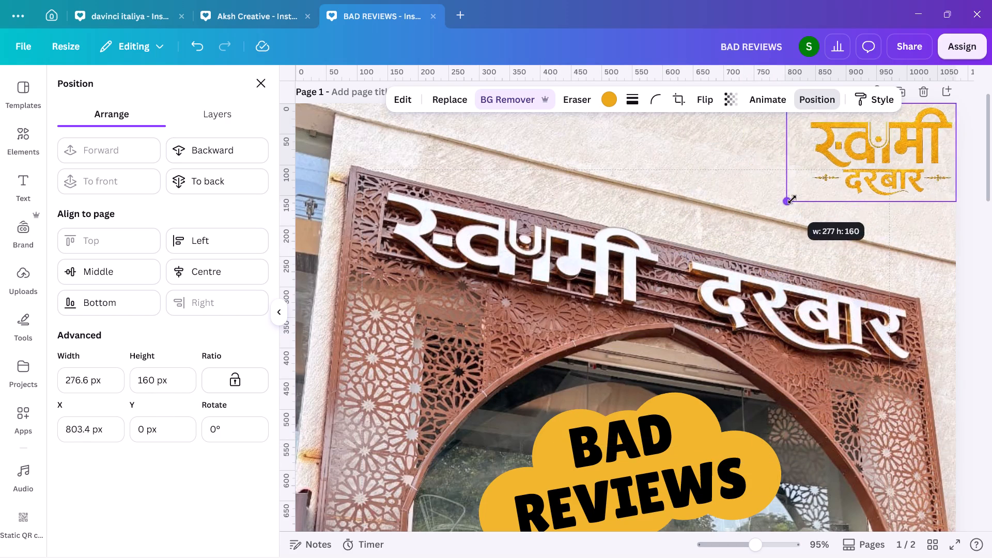
Scale the Swami Darbar logo down to about 138 px high and crop its empty left margin, keeping it in page 1's top-right corner.
{"action": "left_click_drag", "start_coordinate": [792, 199], "coordinate": [805, 199]}
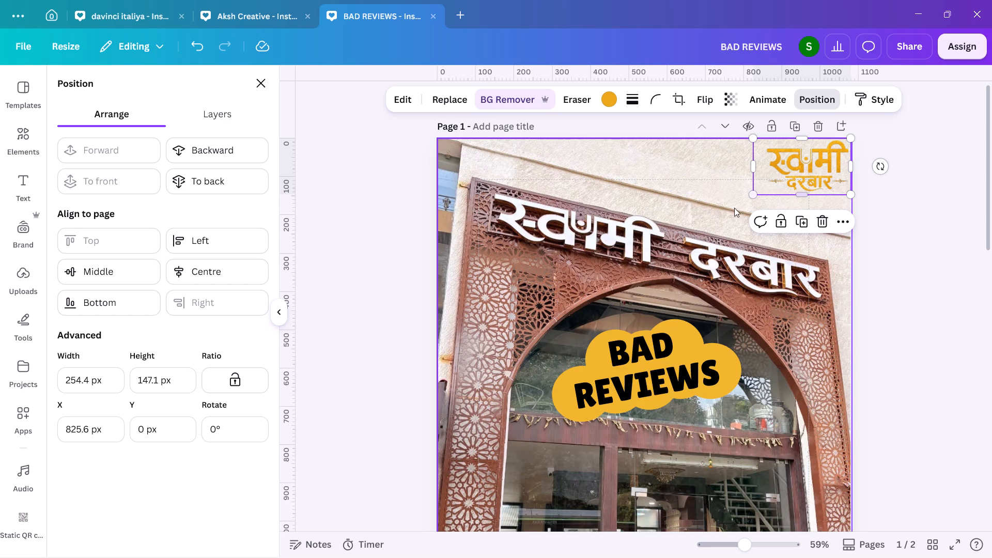
{"action": "left_click_drag", "start_coordinate": [756, 194], "coordinate": [760, 191]}
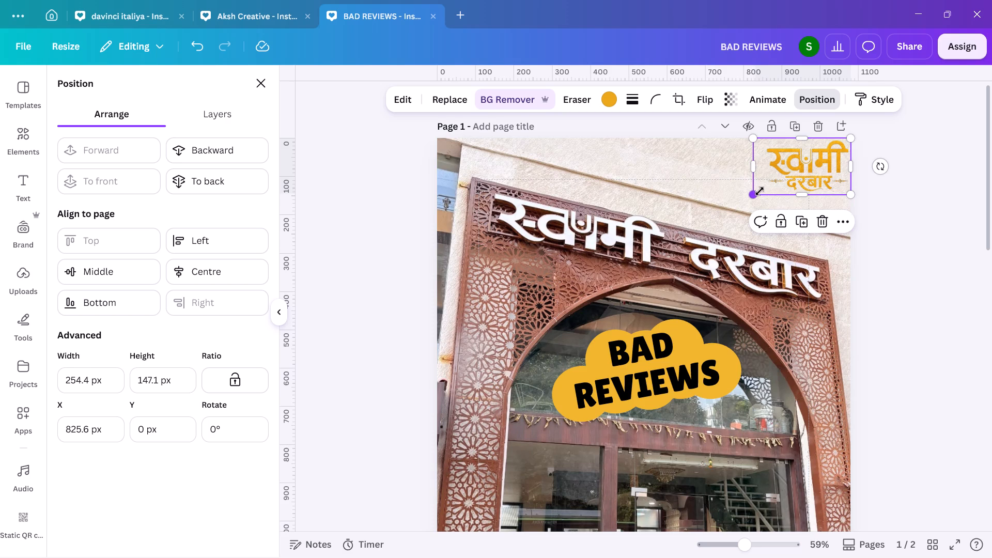
{"action": "left_click_drag", "start_coordinate": [760, 191], "coordinate": [762, 190]}
{"action": "left_click_drag", "start_coordinate": [758, 169], "coordinate": [766, 169]}
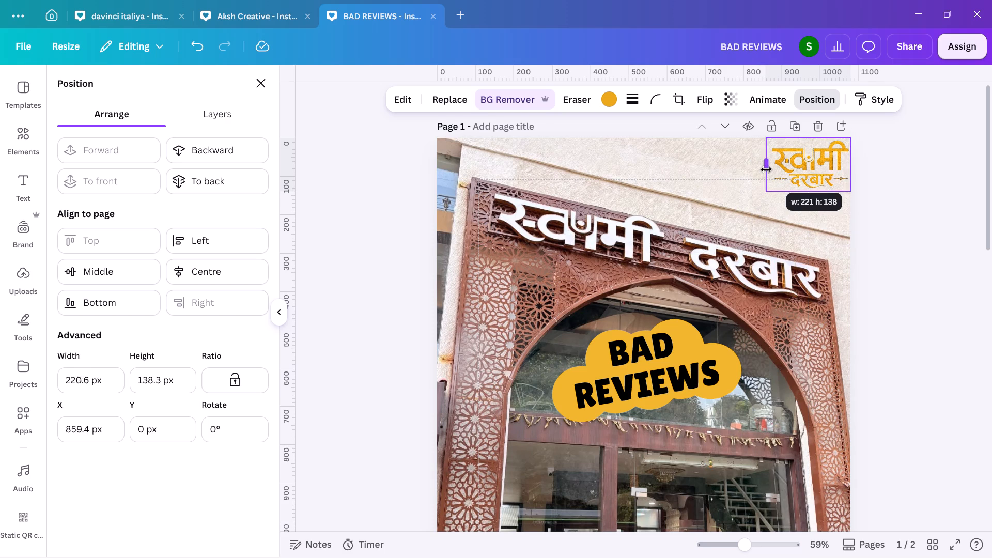
{"action": "left_click_drag", "start_coordinate": [766, 169], "coordinate": [768, 169]}
{"action": "double_click", "coordinate": [870, 302]}
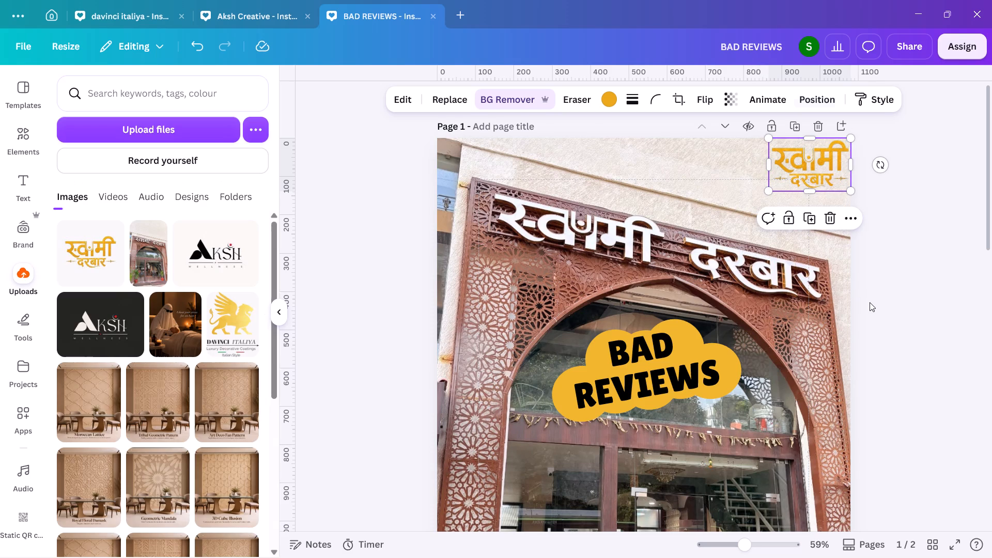
Check the reference post's subtitle, then duplicate the "BAD REVIEWS" text and place the copy just below the yellow cloud.
{"action": "scroll", "coordinate": [870, 302], "scroll_direction": "down", "scroll_amount": 1}
{"action": "key", "text": "alt+Tab"}
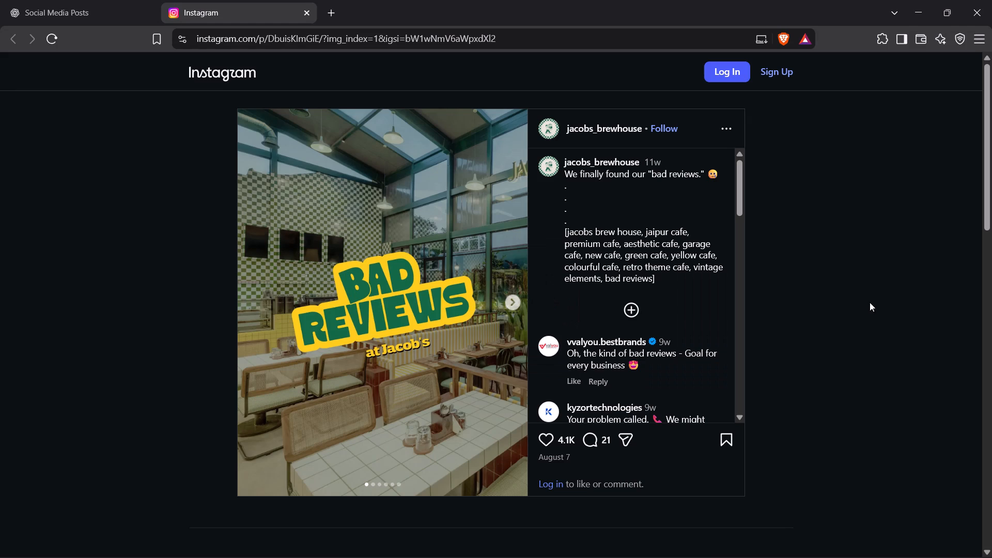
{"action": "key", "text": "alt+Tab"}
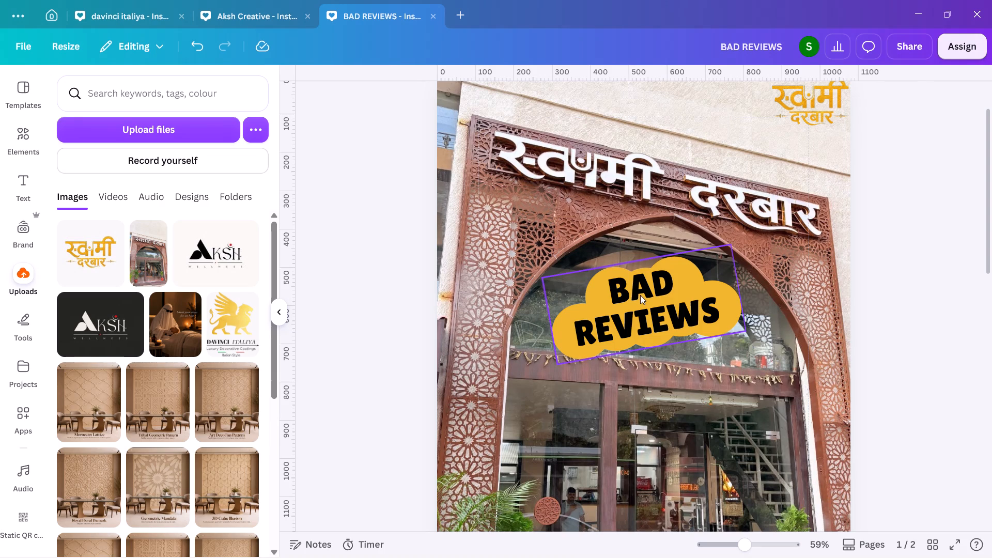
{"action": "left_click", "coordinate": [640, 295]}
{"action": "left_click", "coordinate": [640, 295]}
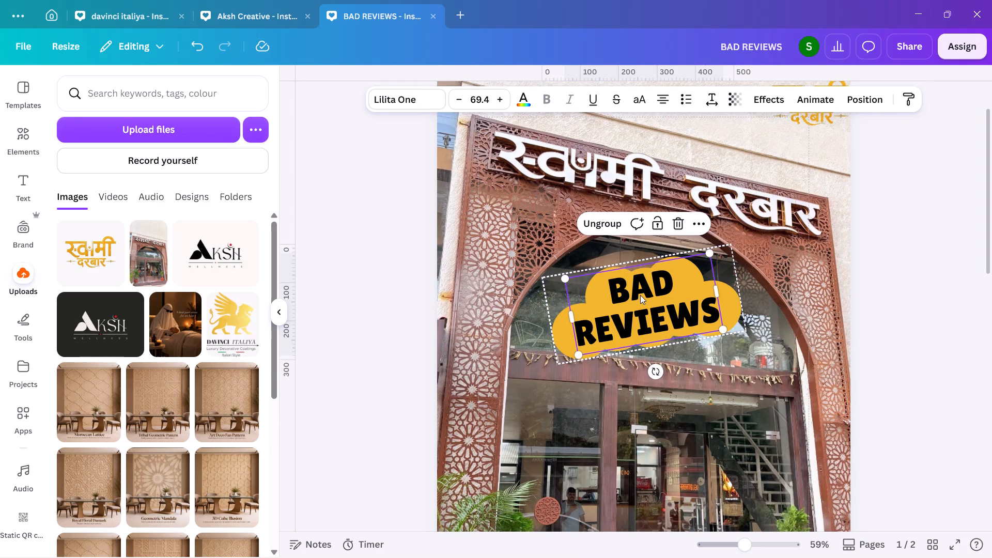
{"action": "key", "text": "ctrl+c"}
{"action": "key", "text": "ctrl+v"}
{"action": "left_click_drag", "start_coordinate": [640, 295], "coordinate": [644, 365]}
Replace the copied text with "at Swami Darbar", following the wording of the reference post's subtitle.
{"action": "double_click", "coordinate": [644, 365]}
{"action": "key", "text": "alt+Tab"}
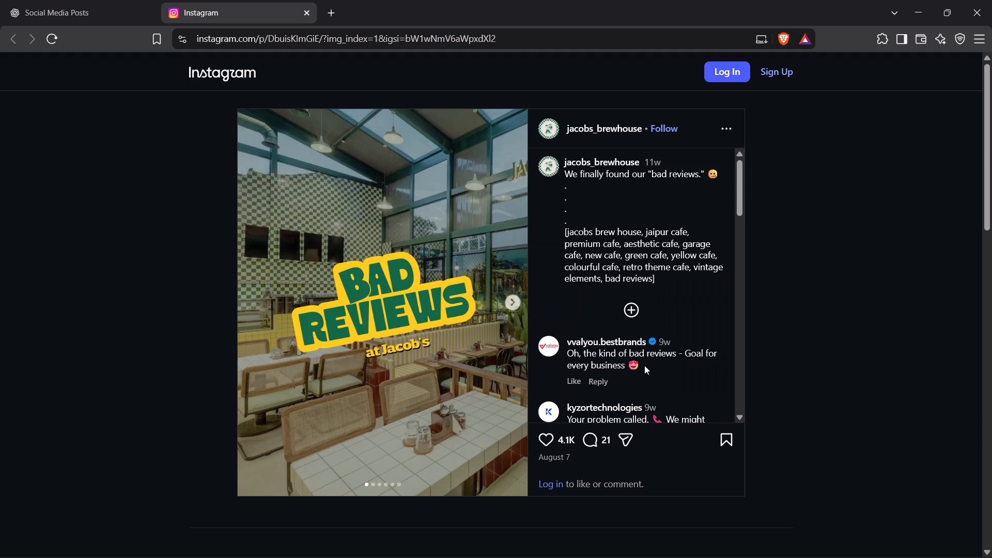
{"action": "key", "text": "alt+Tab"}
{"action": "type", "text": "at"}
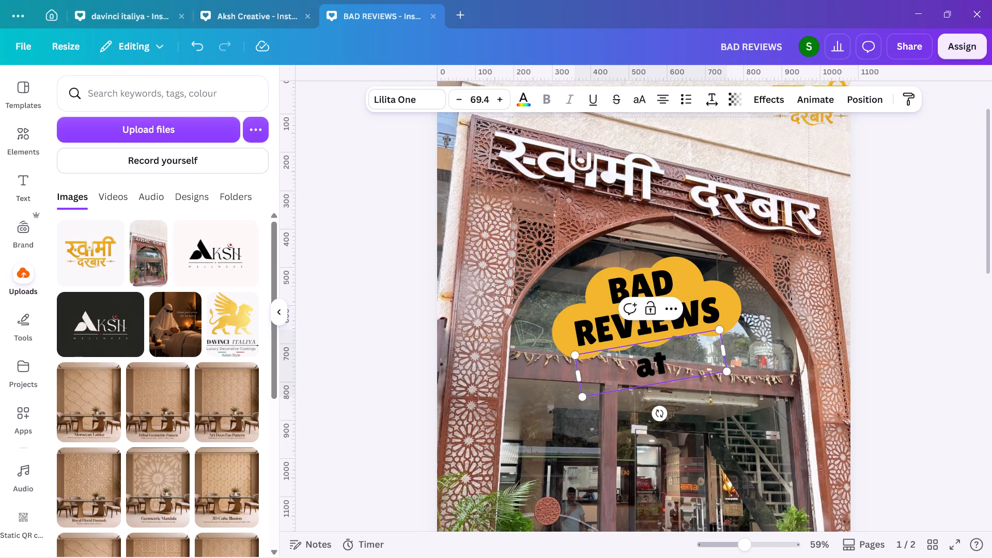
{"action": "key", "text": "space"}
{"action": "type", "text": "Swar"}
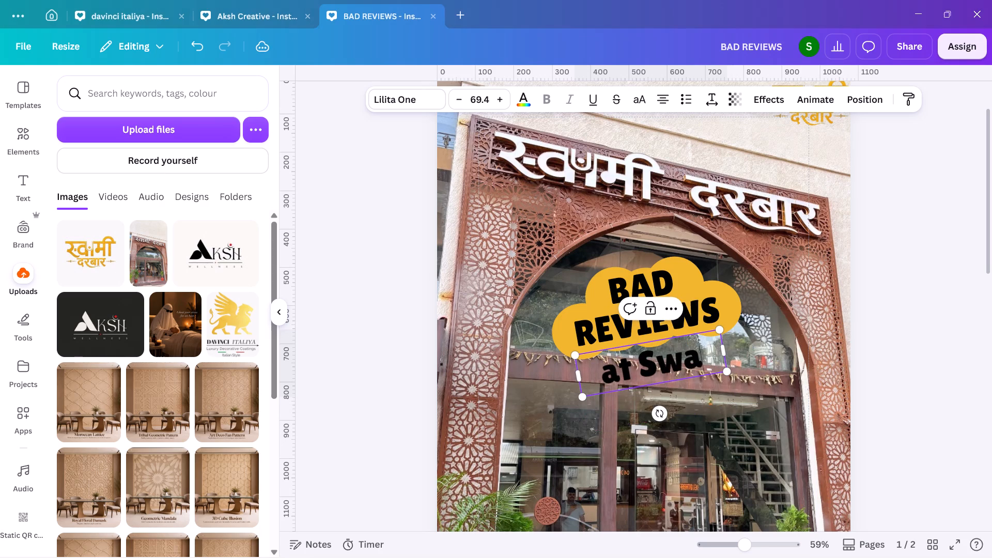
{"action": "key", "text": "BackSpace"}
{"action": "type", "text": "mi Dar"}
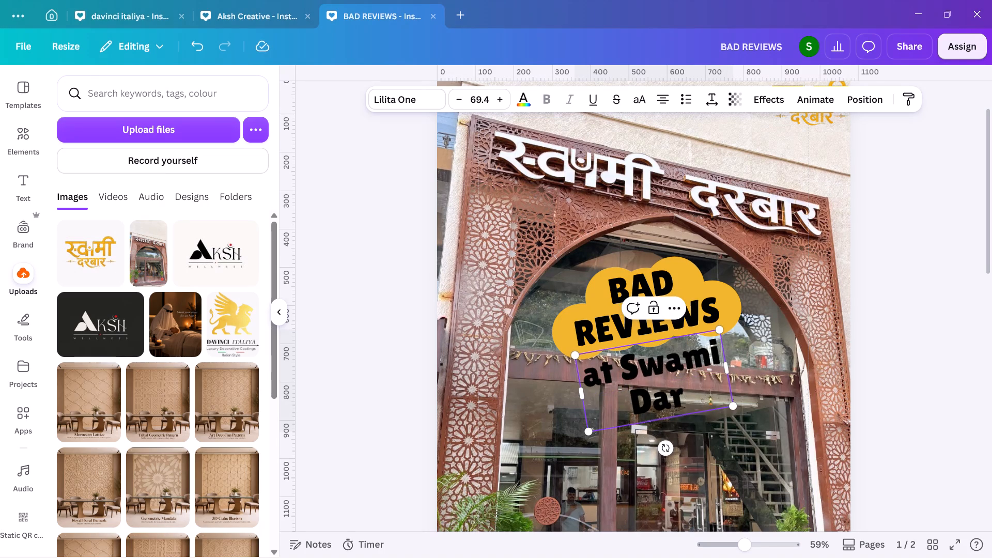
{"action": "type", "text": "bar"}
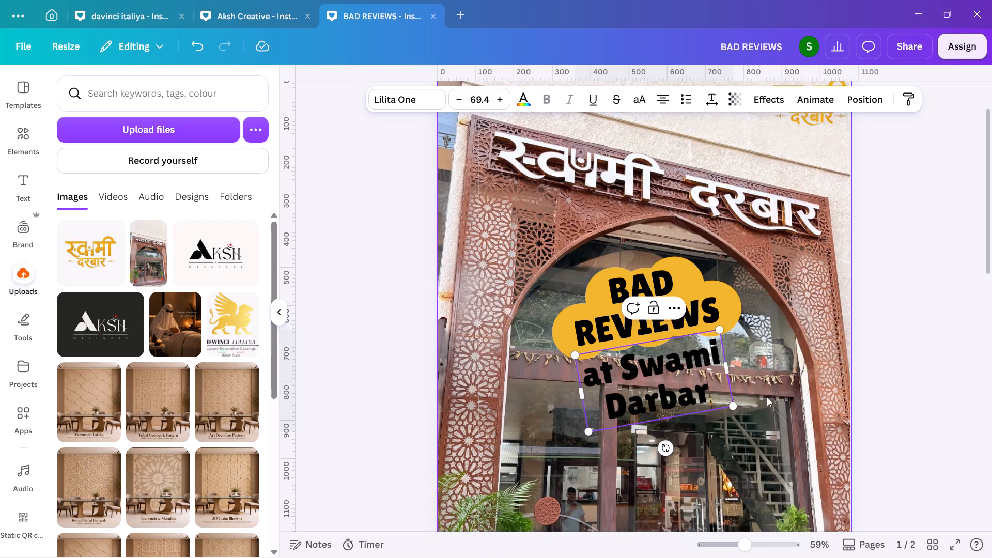
Widen the "at Swami Darbar" text box to about 620 px.
{"action": "left_click_drag", "start_coordinate": [727, 370], "coordinate": [822, 346]}
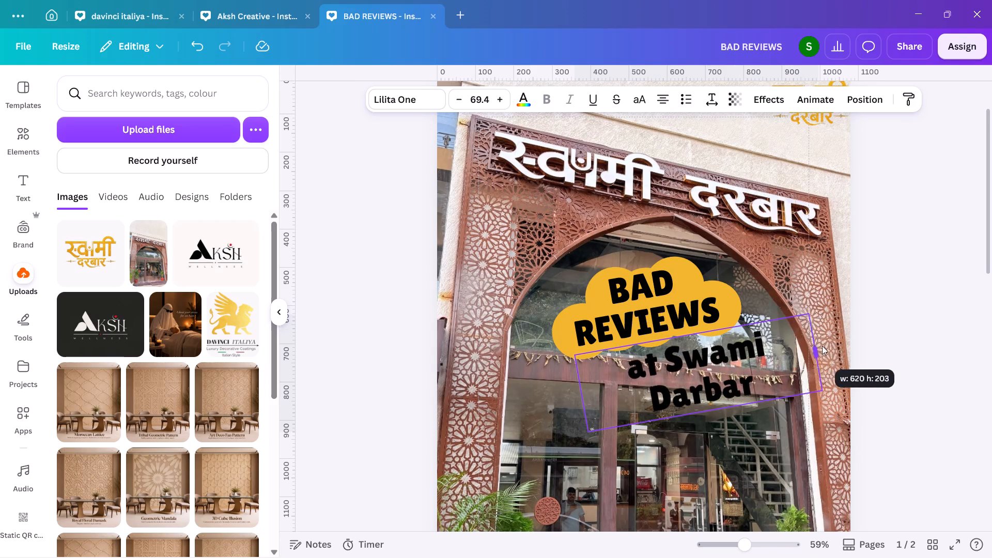
Fit the "at Swami Darbar" text on one line, shrink it to about size 34.6 and place it just below the BAD REVIEWS badge.
{"action": "left_click_drag", "start_coordinate": [822, 346], "coordinate": [831, 345]}
{"action": "left_click_drag", "start_coordinate": [829, 311], "coordinate": [787, 330]}
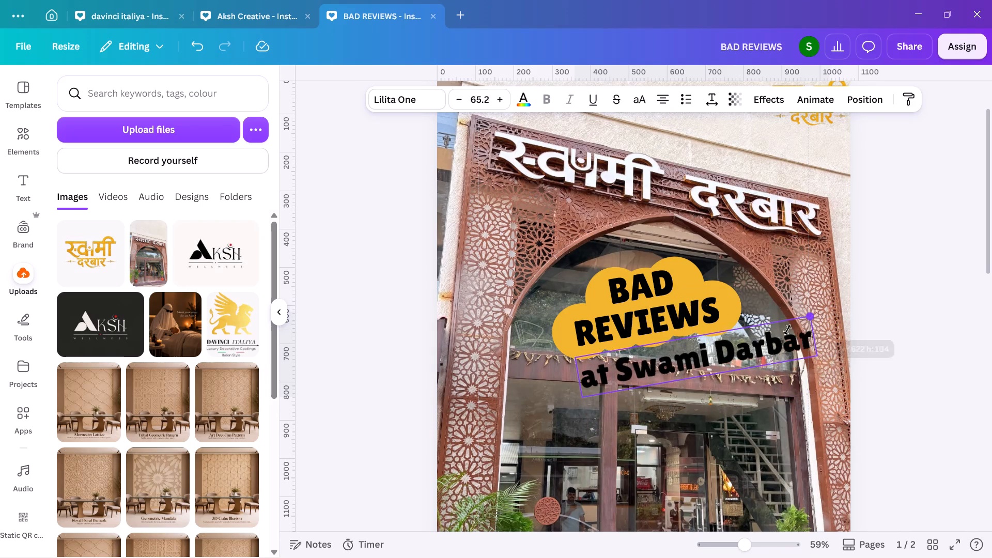
{"action": "left_click_drag", "start_coordinate": [787, 330], "coordinate": [708, 354]}
{"action": "left_click_drag", "start_coordinate": [659, 416], "coordinate": [677, 405]}
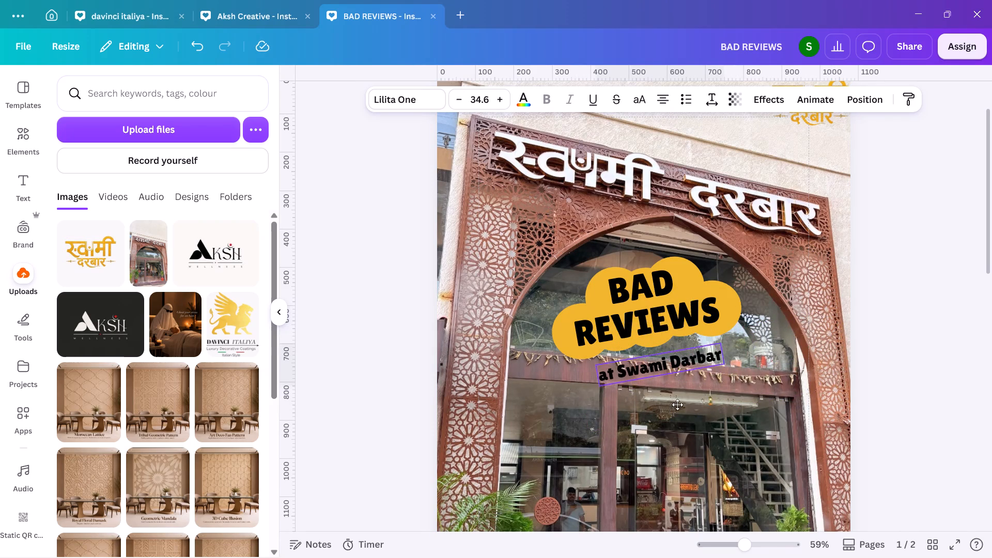
{"action": "left_click_drag", "start_coordinate": [677, 405], "coordinate": [694, 398]}
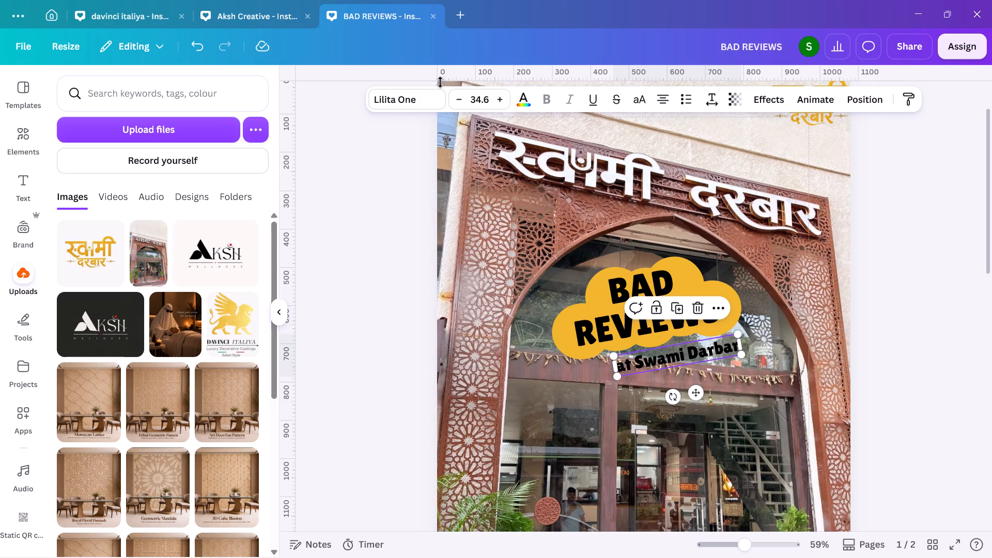
Recolour the "at Swami Darbar" caption orange #f1b62c and nudge it slightly to the right.
{"action": "left_click", "coordinate": [517, 100]}
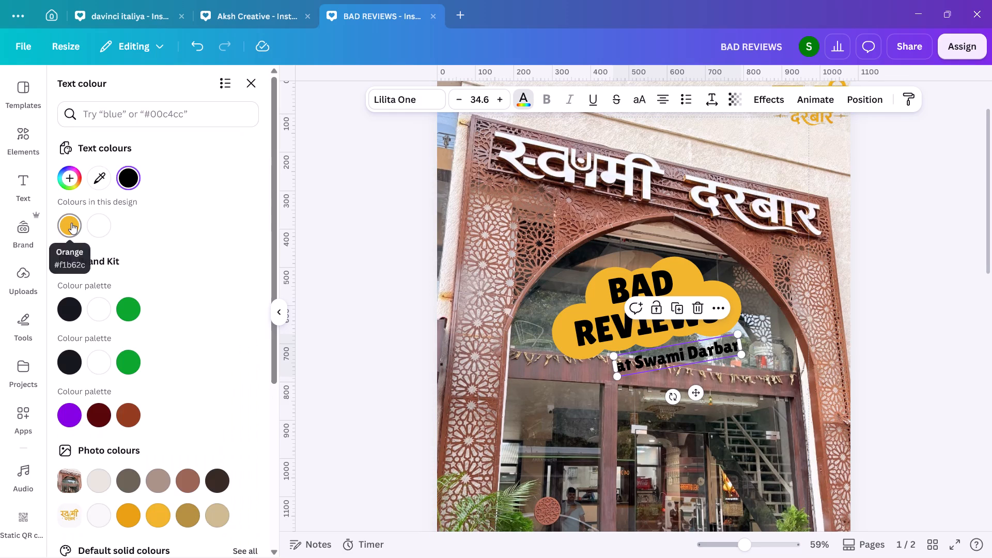
{"action": "left_click", "coordinate": [71, 223]}
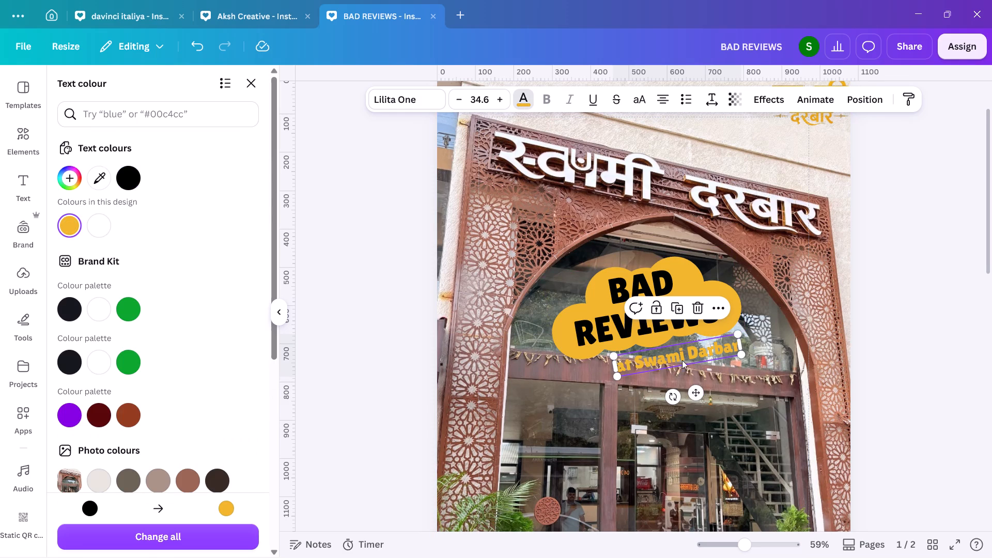
{"action": "left_click", "coordinate": [699, 391]}
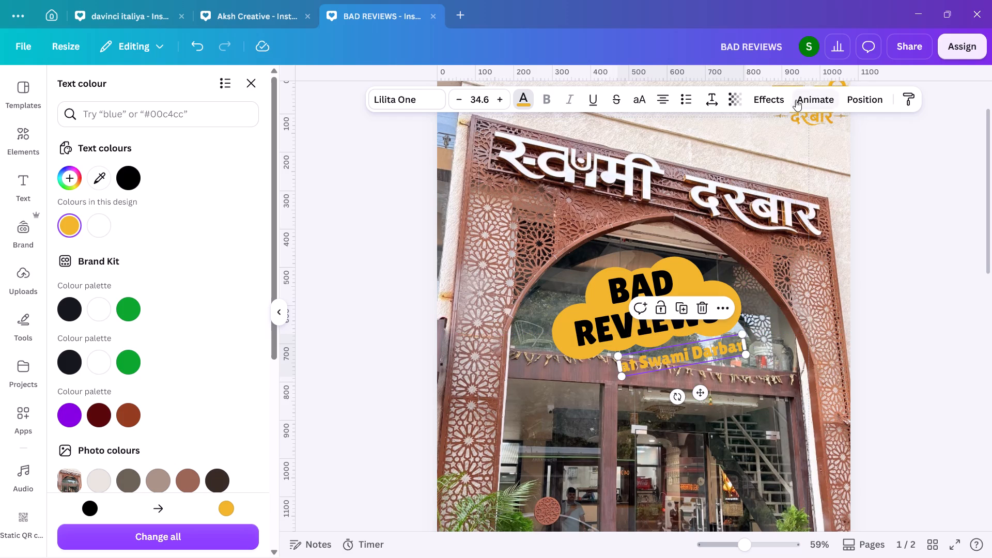
Try the Drop and Glow effects on the "at Swami Darbar" caption, settling on a black Echo effect with offset 59.
{"action": "left_click", "coordinate": [760, 97]}
{"action": "left_click", "coordinate": [97, 146]}
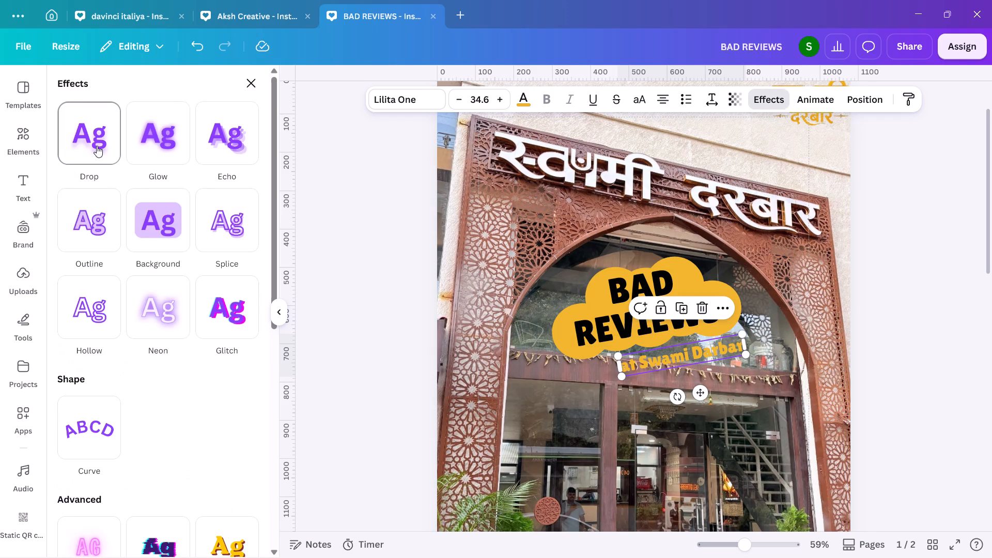
{"action": "left_click", "coordinate": [153, 157]}
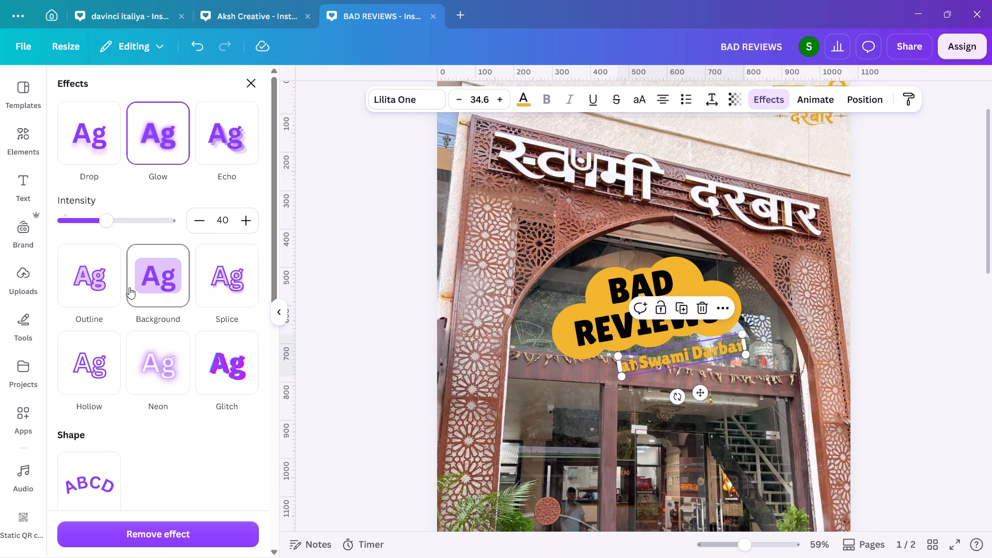
{"action": "left_click", "coordinate": [212, 151]}
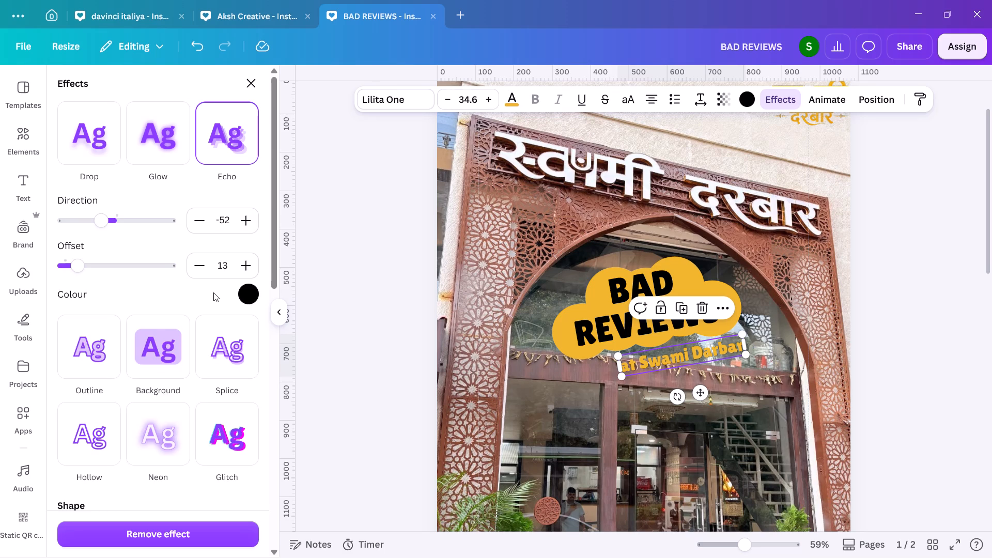
{"action": "left_click_drag", "start_coordinate": [78, 265], "coordinate": [126, 267]}
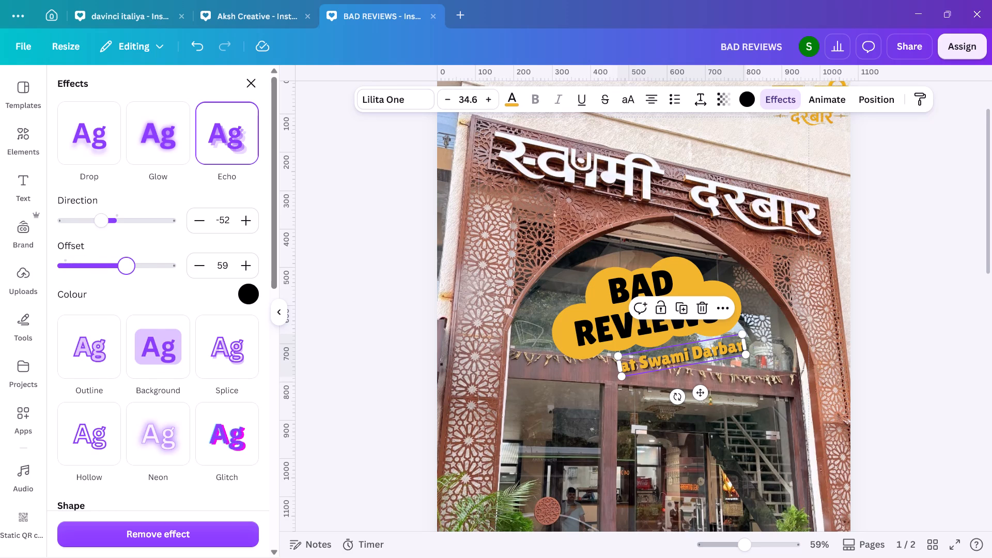
{"action": "left_click_drag", "start_coordinate": [126, 267], "coordinate": [126, 267]}
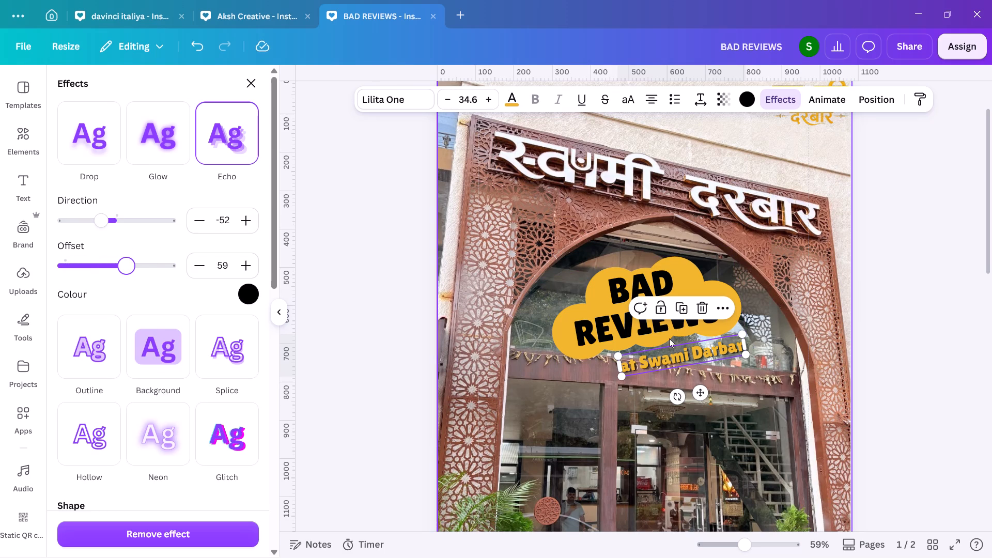
Increase the Echo effect's offset on the "at Swami Darbar" caption to 89.
{"action": "left_click", "coordinate": [645, 332], "text": "shift"}
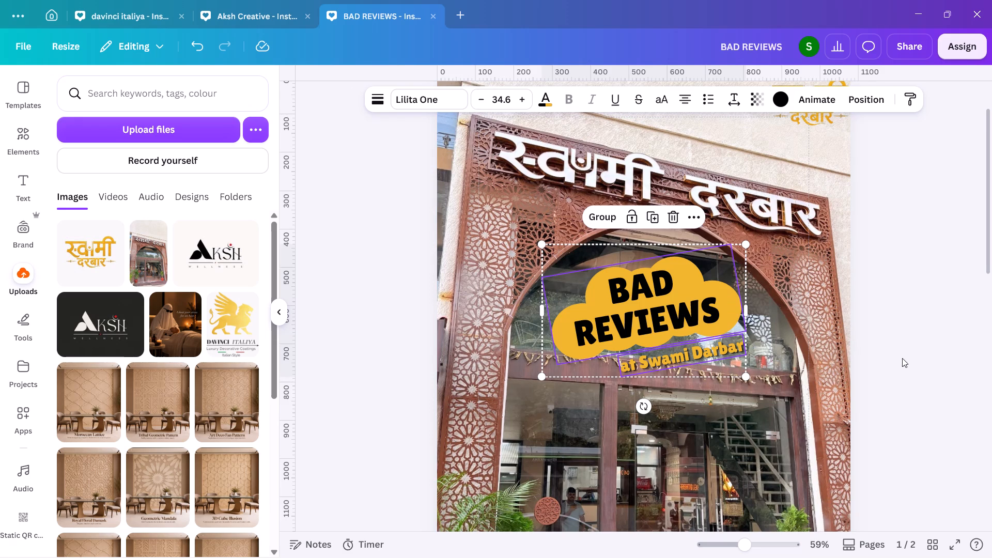
{"action": "double_click", "coordinate": [903, 358]}
{"action": "left_click", "coordinate": [707, 350]}
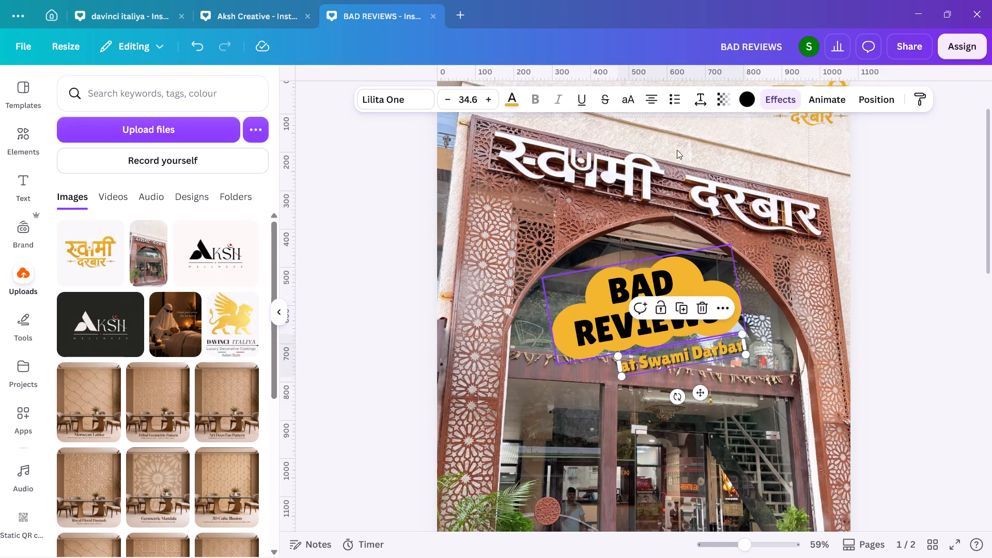
{"action": "left_click", "coordinate": [767, 100]}
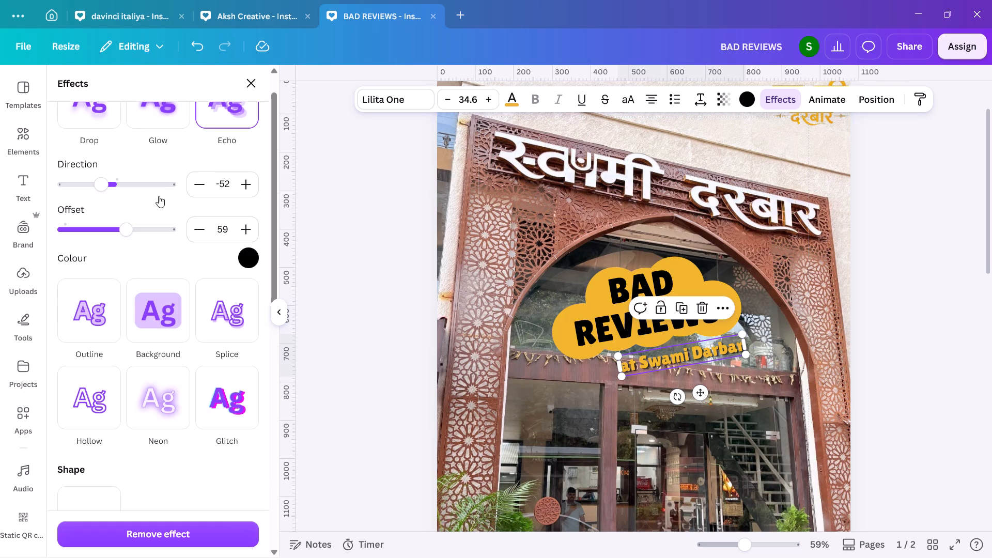
{"action": "left_click_drag", "start_coordinate": [120, 229], "coordinate": [159, 229]}
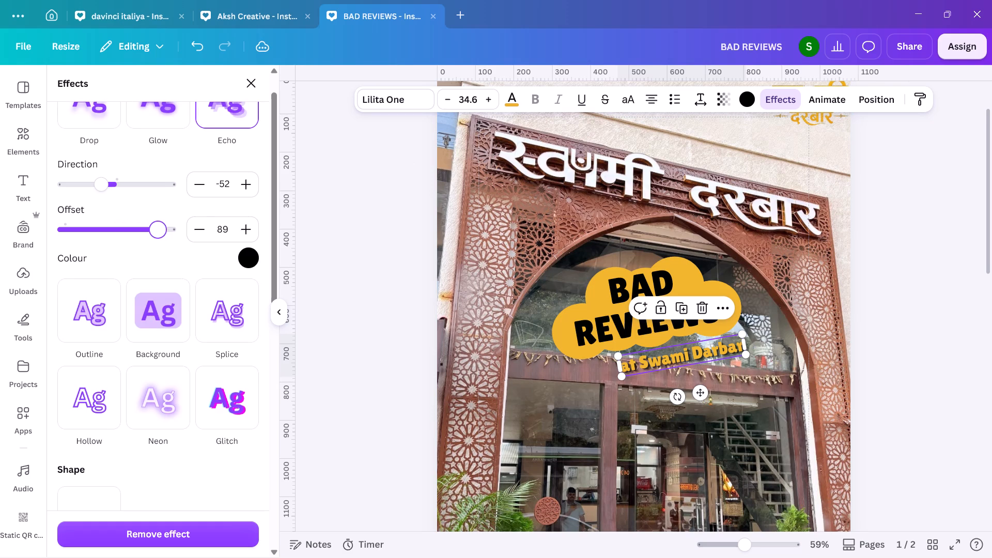
{"action": "left_click_drag", "start_coordinate": [159, 229], "coordinate": [159, 229]}
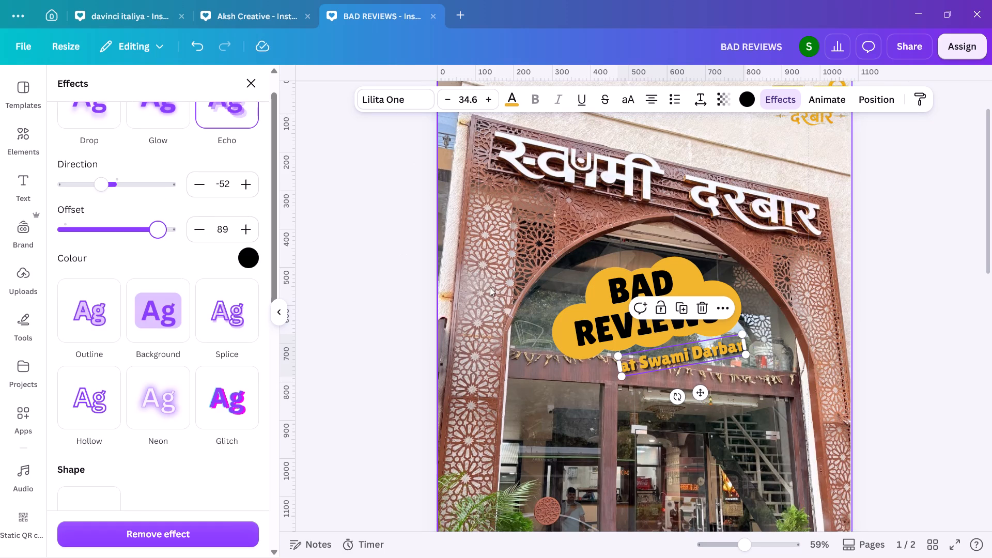
{"action": "double_click", "coordinate": [941, 396]}
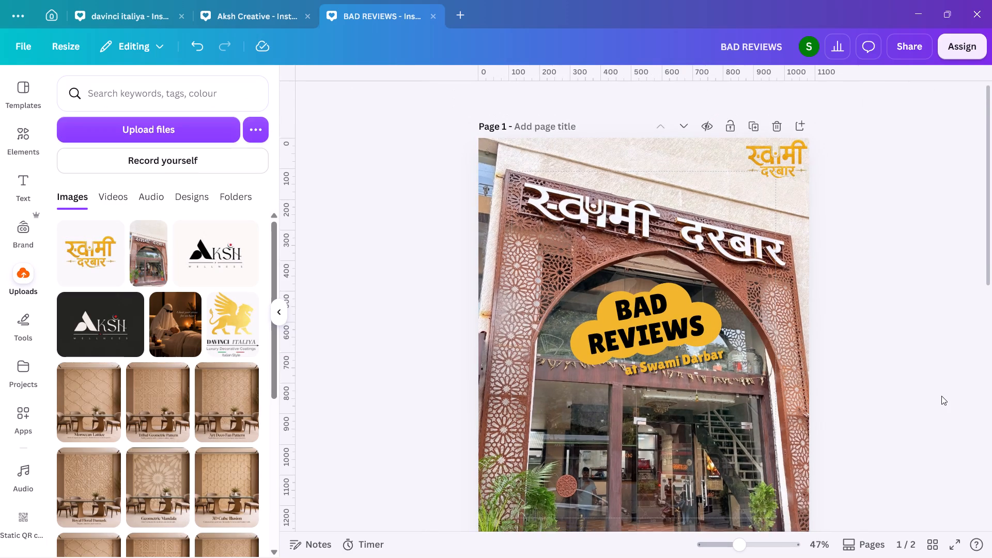
Group the BAD REVIEWS badge with the "at Swami Darbar" caption beneath it.
{"action": "scroll", "coordinate": [941, 396], "scroll_direction": "down", "scroll_amount": 1}
{"action": "left_click_drag", "start_coordinate": [825, 314], "coordinate": [591, 258]}
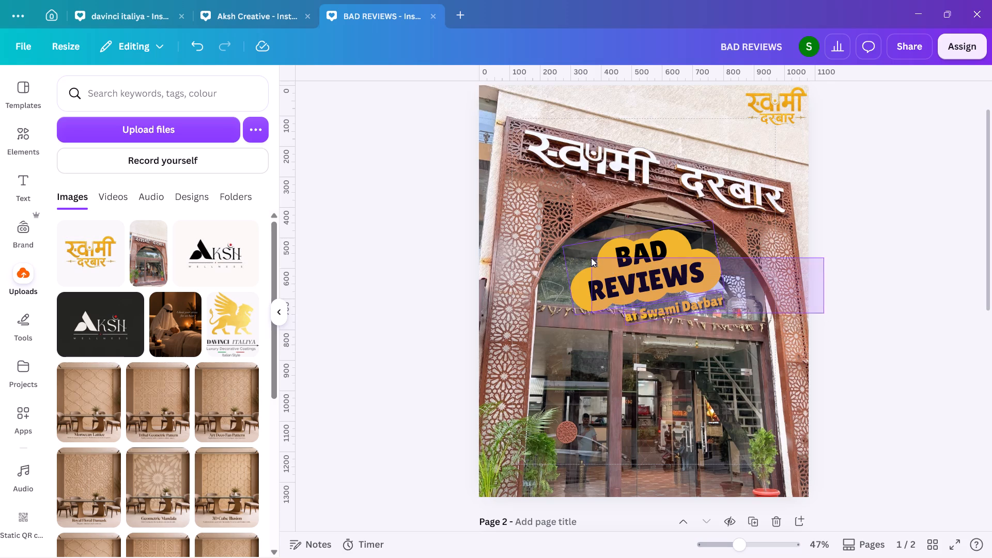
{"action": "left_click_drag", "start_coordinate": [591, 258], "coordinate": [591, 258]}
{"action": "left_click", "coordinate": [606, 189]}
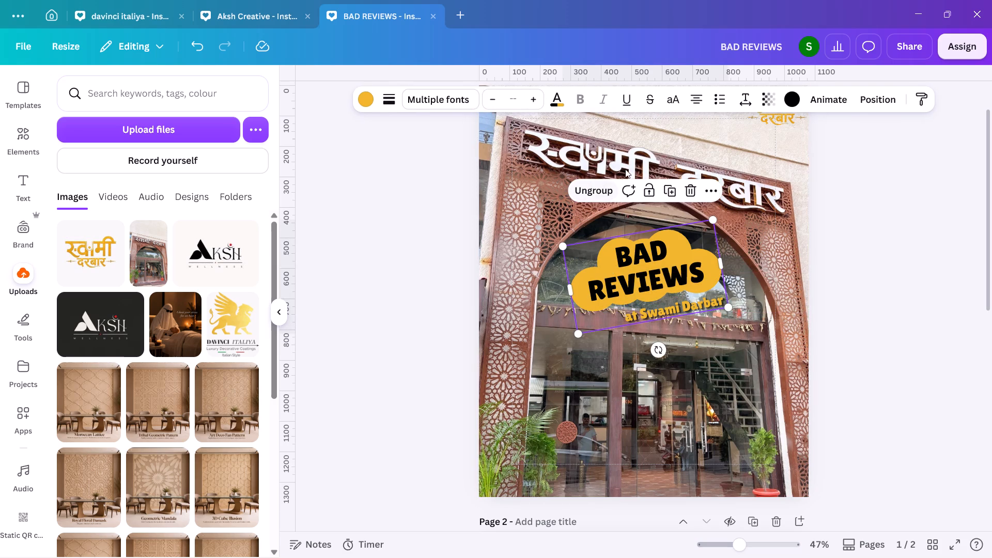
{"action": "left_click", "coordinate": [860, 104]}
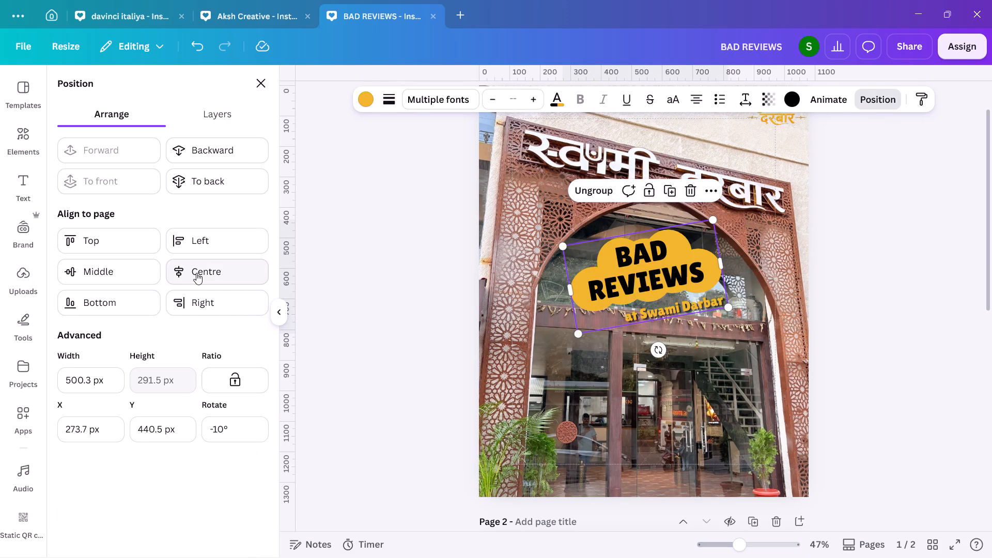
Centre the grouped BAD REVIEWS badge and caption horizontally on page 1.
{"action": "left_click", "coordinate": [196, 273]}
{"action": "double_click", "coordinate": [383, 284]}
{"action": "scroll", "coordinate": [513, 296], "scroll_direction": "up", "scroll_amount": 1}
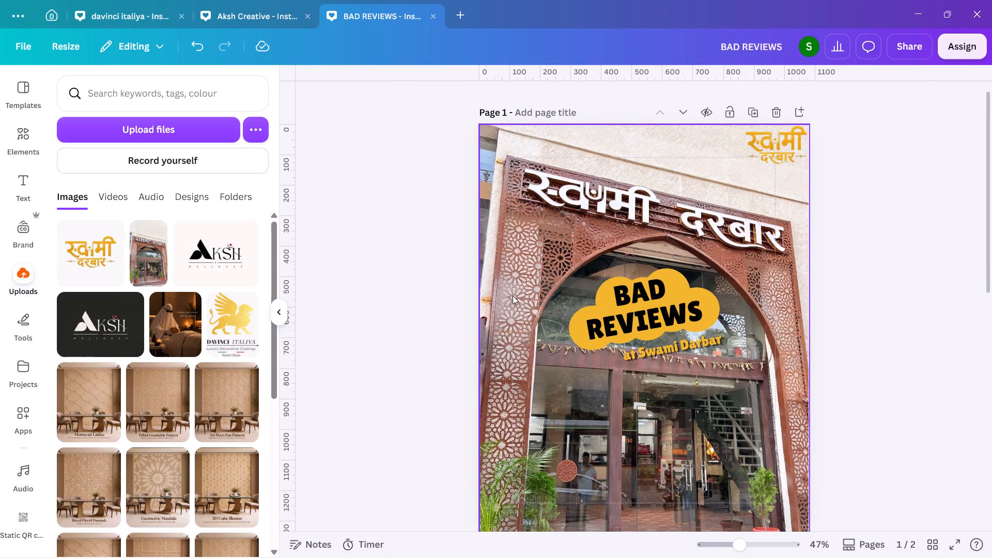
{"action": "scroll", "coordinate": [513, 296], "scroll_direction": "down", "scroll_amount": 1}
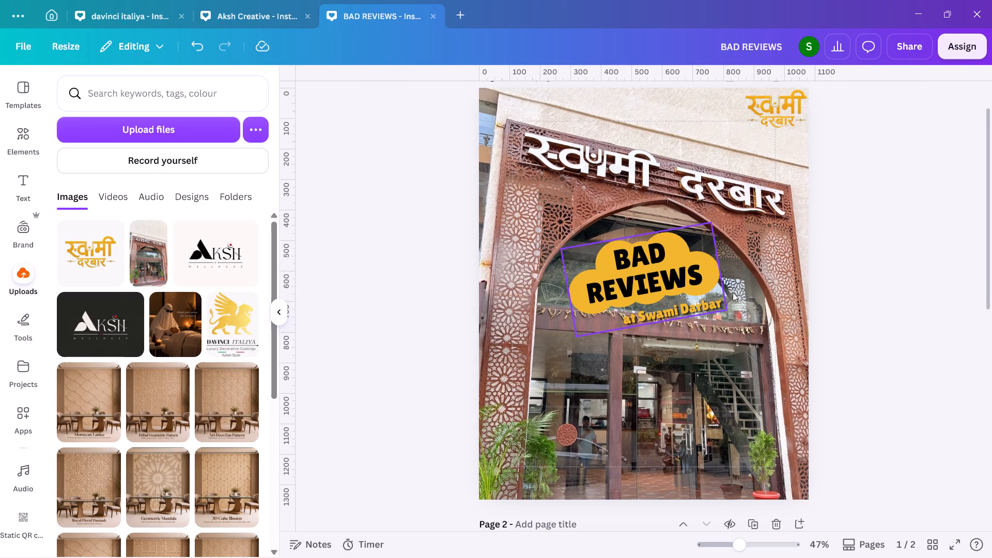
Ungroup the "at Swami Darbar" caption from the badge and regroup only the BAD REVIEWS lettering with its yellow shape.
{"action": "left_click", "coordinate": [712, 303]}
{"action": "left_click", "coordinate": [599, 192]}
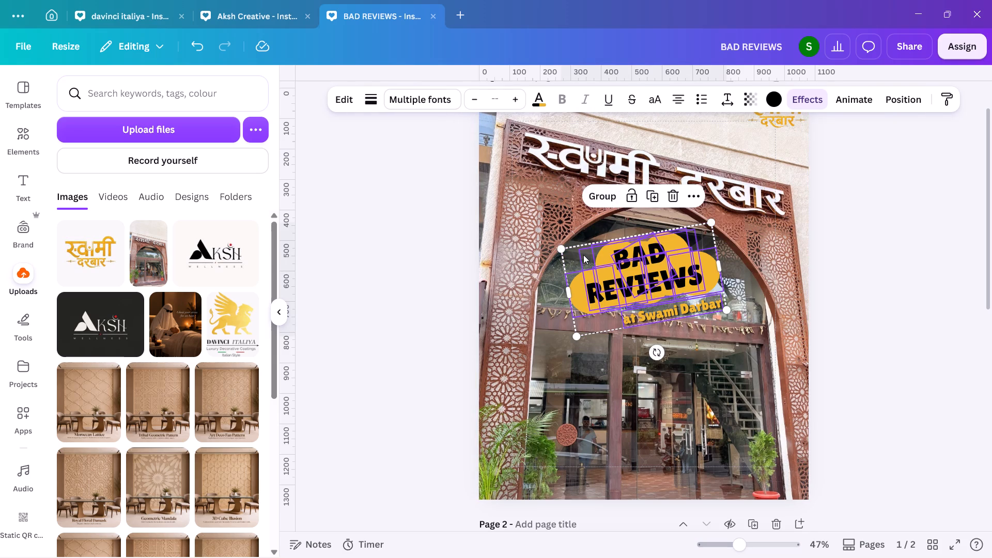
{"action": "left_click", "coordinate": [584, 256], "text": "shift"}
{"action": "left_click", "coordinate": [652, 314], "text": "shift"}
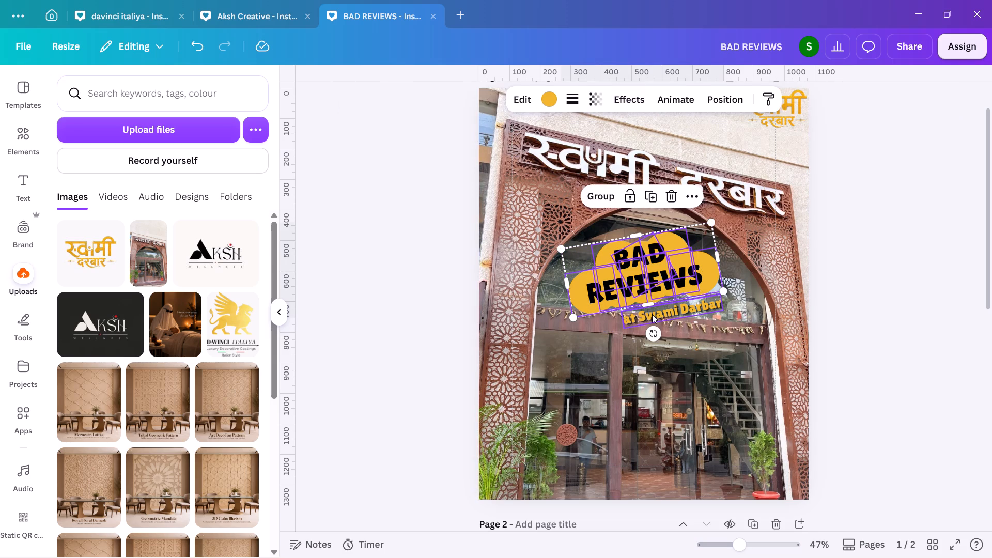
{"action": "left_click", "coordinate": [605, 199]}
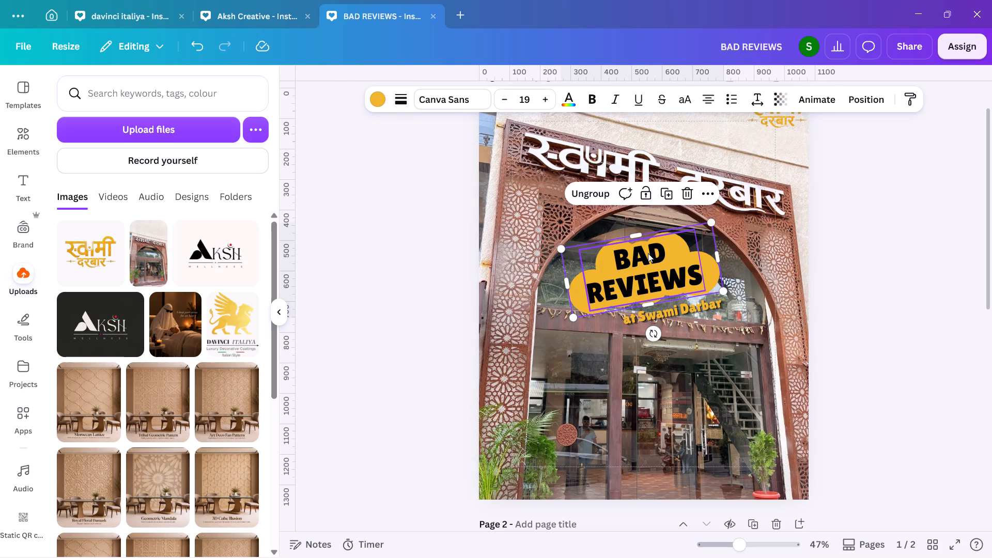
{"action": "left_click", "coordinate": [693, 313]}
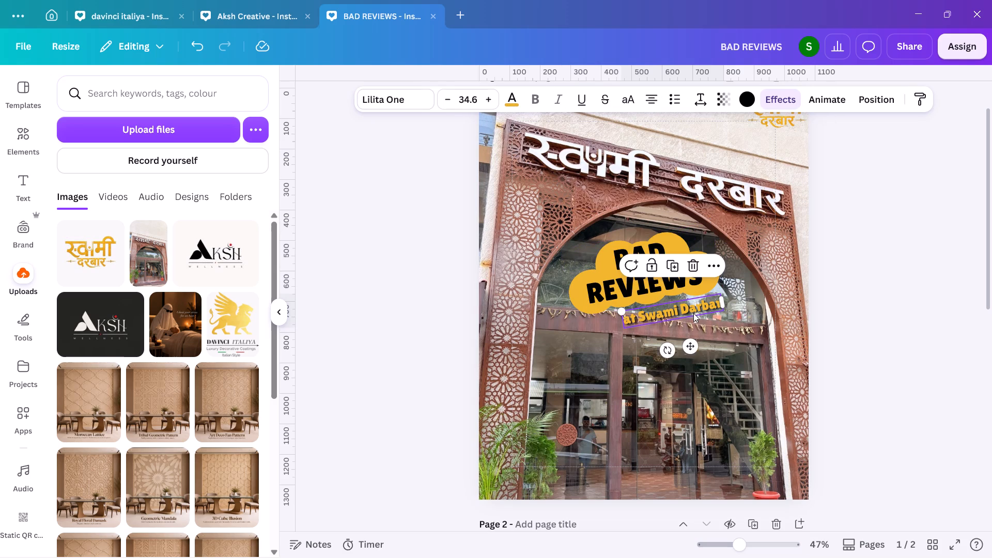
{"action": "double_click", "coordinate": [854, 355]}
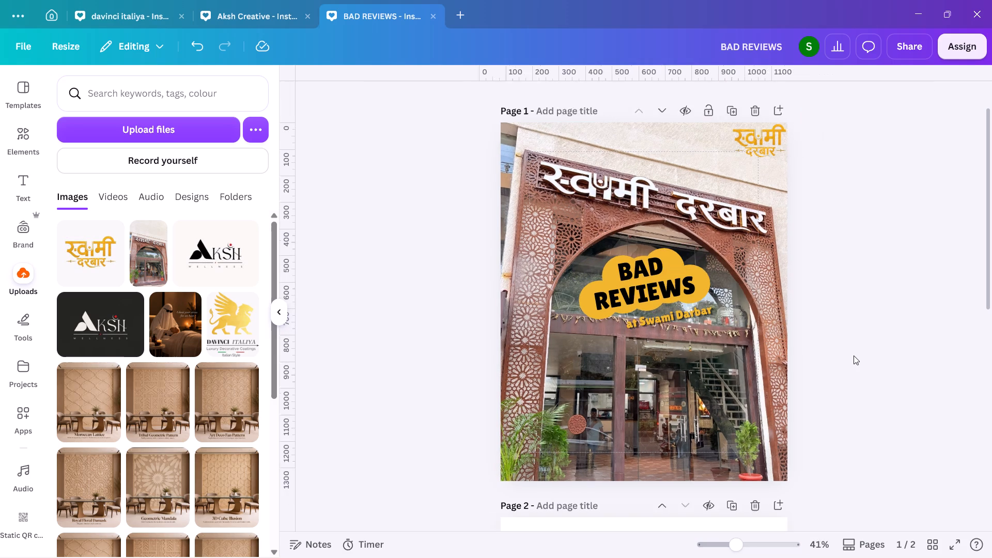
Switch to the browser to examine the first two slides of the jacobs_brewhouse reference carousel, and return to the Canva design.
{"action": "key", "text": "alt+Tab"}
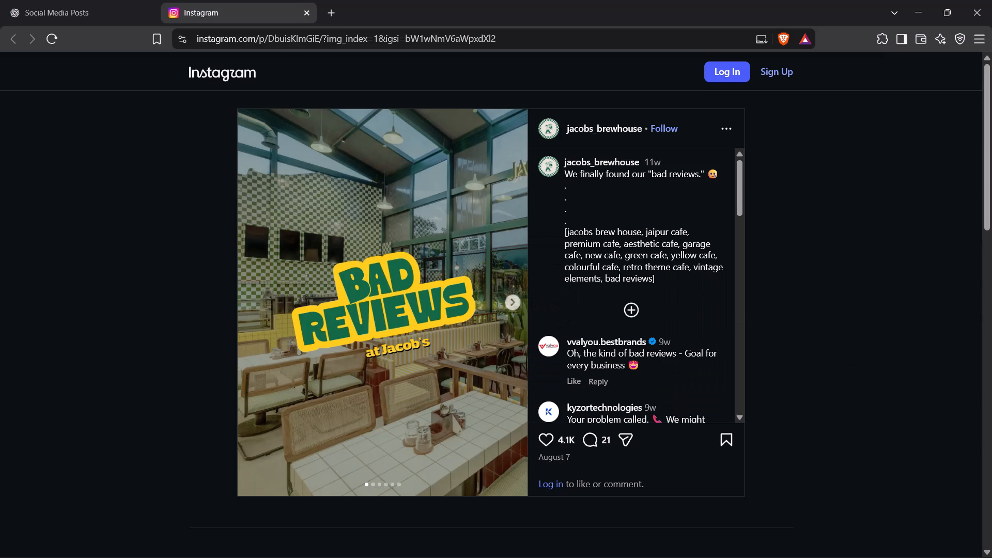
{"action": "left_click", "coordinate": [510, 303]}
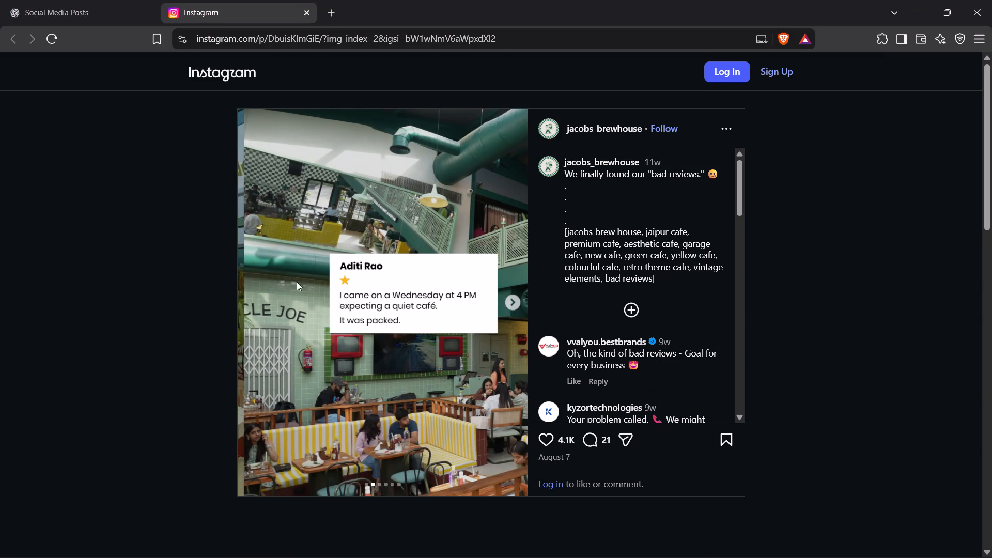
{"action": "left_click", "coordinate": [250, 299]}
{"action": "key", "text": "alt+Tab"}
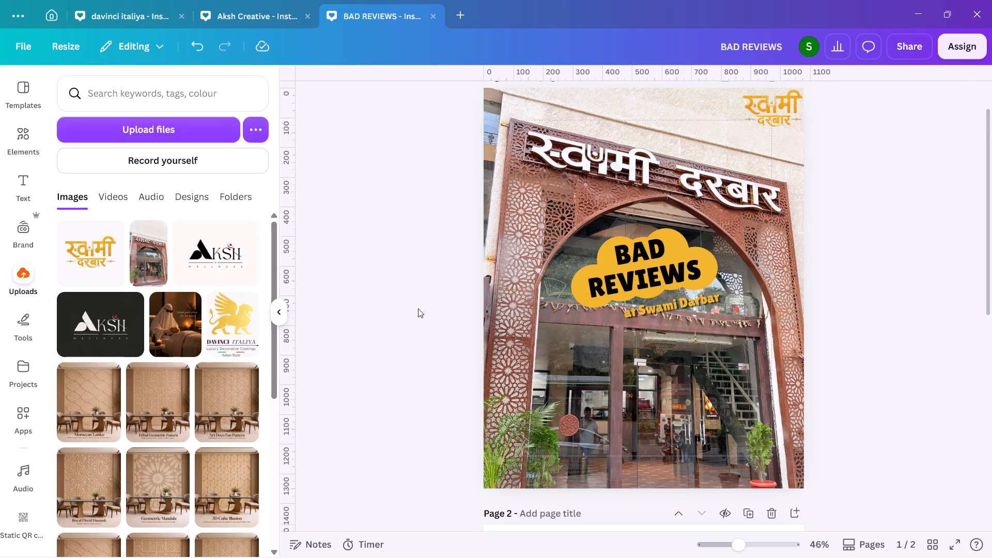
Add a rectangle to page 1, align it with the page's top-left corner and stretch it to cover the whole page.
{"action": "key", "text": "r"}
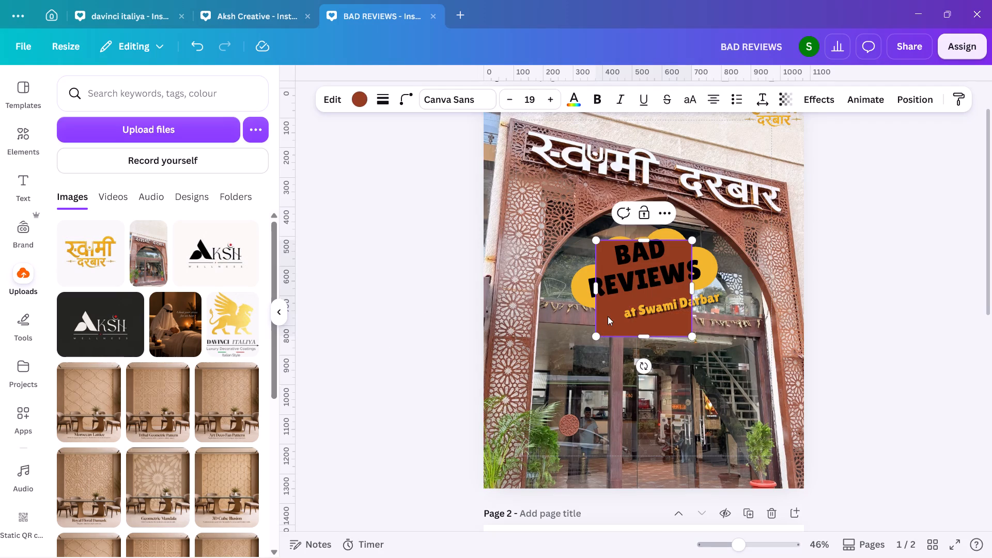
{"action": "left_click_drag", "start_coordinate": [608, 316], "coordinate": [517, 239]}
{"action": "scroll", "coordinate": [517, 239], "scroll_direction": "up", "scroll_amount": 1}
{"action": "left_click_drag", "start_coordinate": [522, 256], "coordinate": [490, 190]}
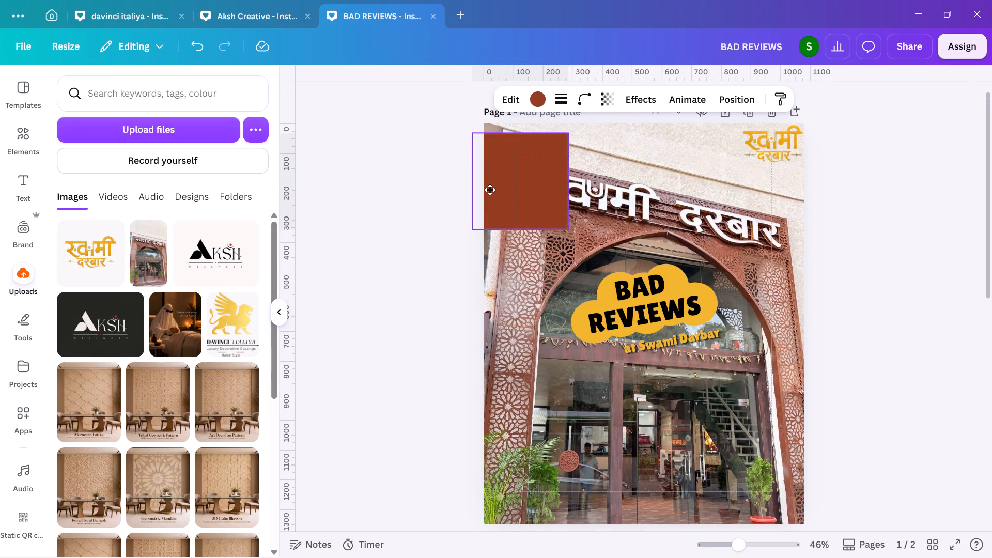
{"action": "left_click_drag", "start_coordinate": [490, 190], "coordinate": [498, 182]}
{"action": "left_click_drag", "start_coordinate": [576, 218], "coordinate": [800, 482]}
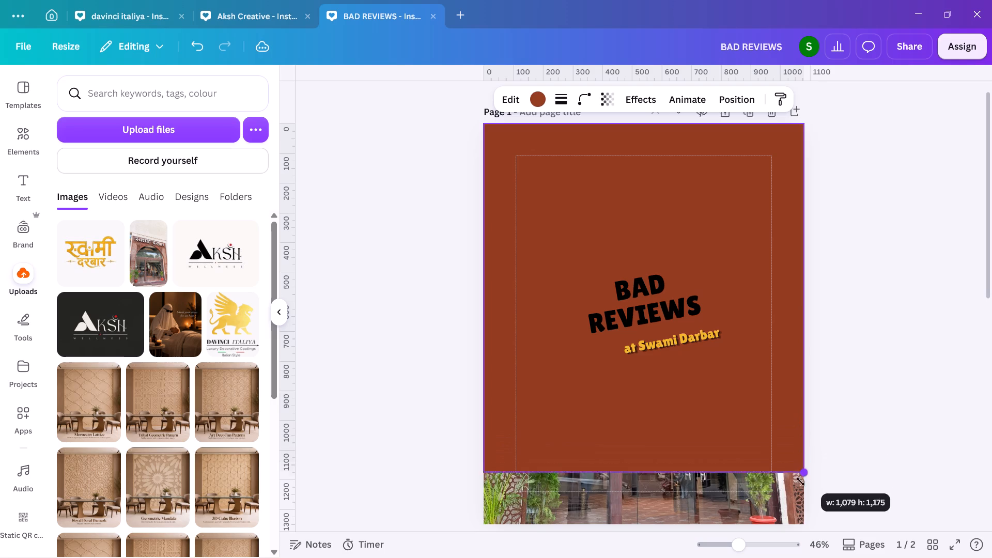
{"action": "left_click_drag", "start_coordinate": [800, 482], "coordinate": [803, 519]}
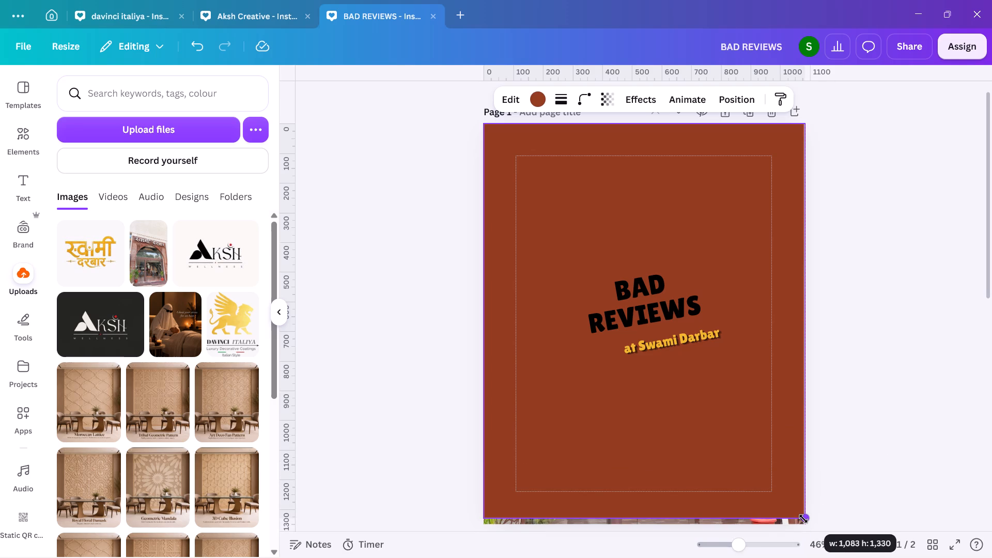
{"action": "left_click_drag", "start_coordinate": [803, 519], "coordinate": [803, 521]}
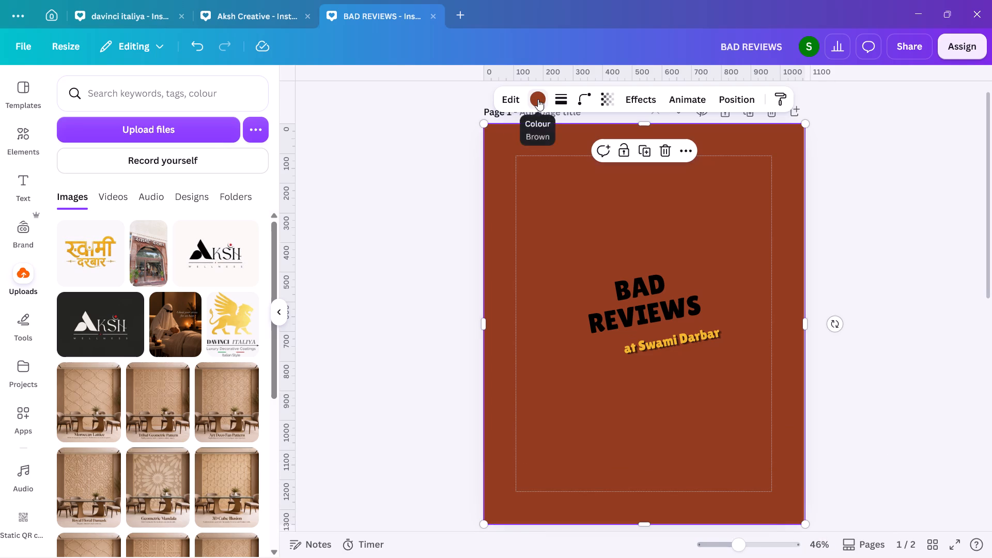
Recolour the brown full-page rectangle black and set its transparency to 11 as a subtle dark overlay.
{"action": "left_click", "coordinate": [538, 99]}
{"action": "left_click", "coordinate": [102, 227]}
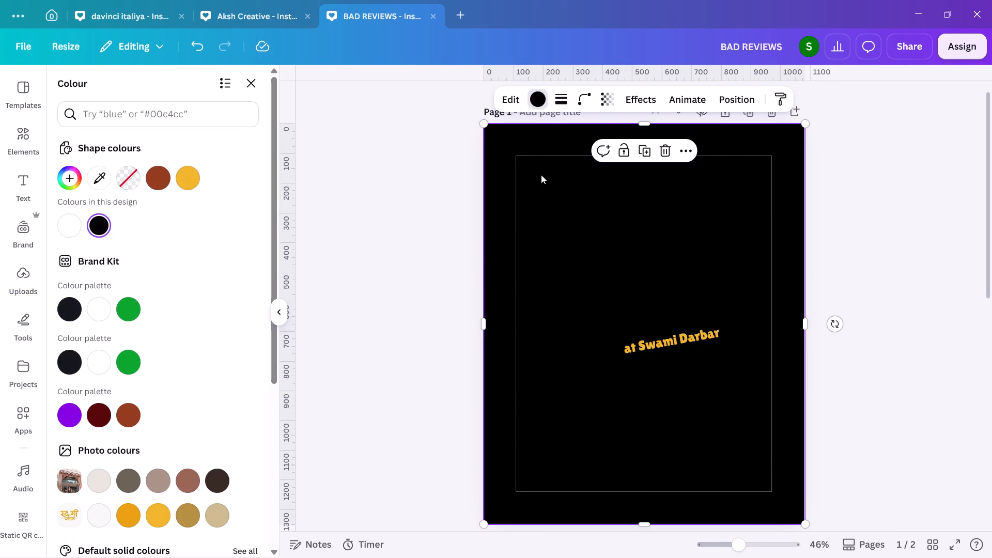
{"action": "left_click", "coordinate": [606, 103]}
{"action": "left_click_drag", "start_coordinate": [624, 149], "coordinate": [605, 153]}
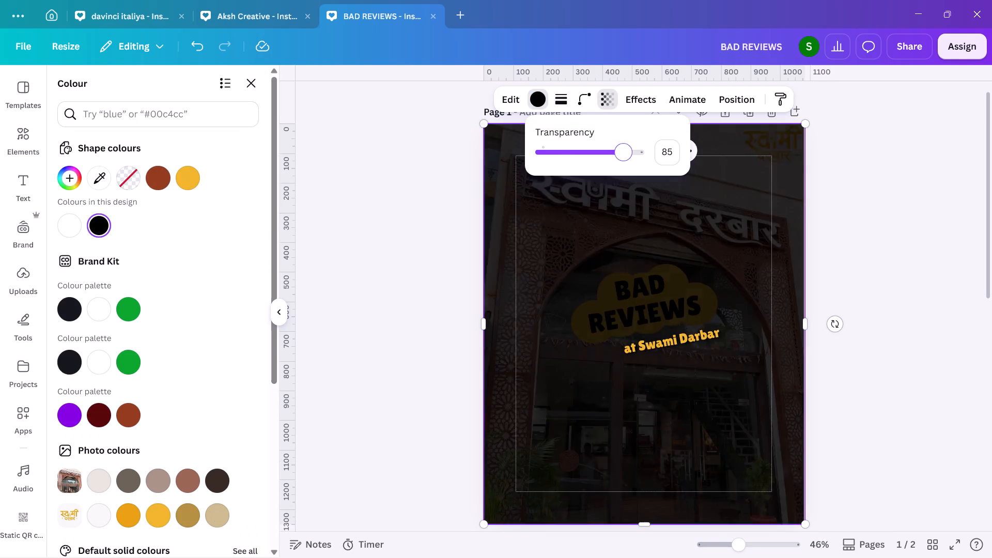
{"action": "left_click_drag", "start_coordinate": [605, 153], "coordinate": [554, 152]}
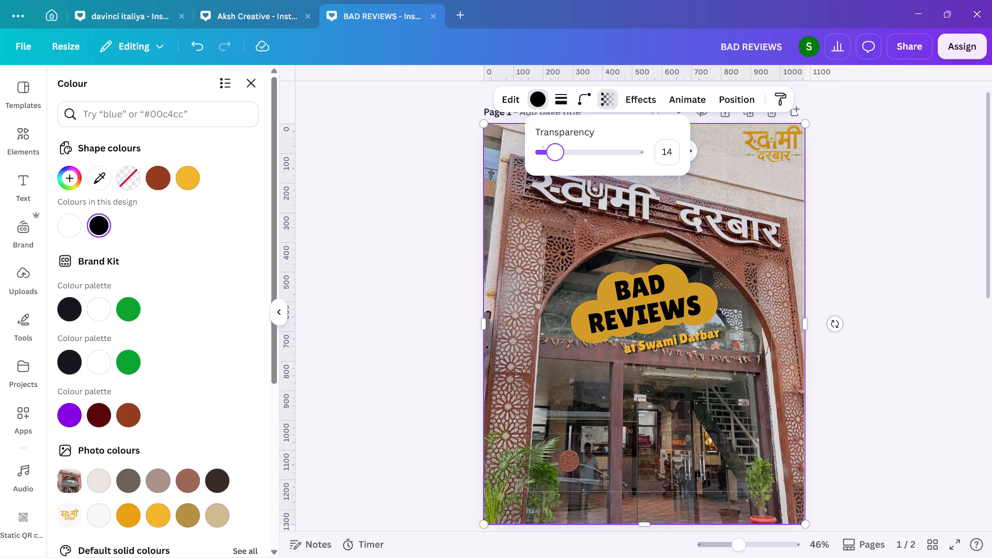
{"action": "left_click_drag", "start_coordinate": [554, 152], "coordinate": [550, 149]}
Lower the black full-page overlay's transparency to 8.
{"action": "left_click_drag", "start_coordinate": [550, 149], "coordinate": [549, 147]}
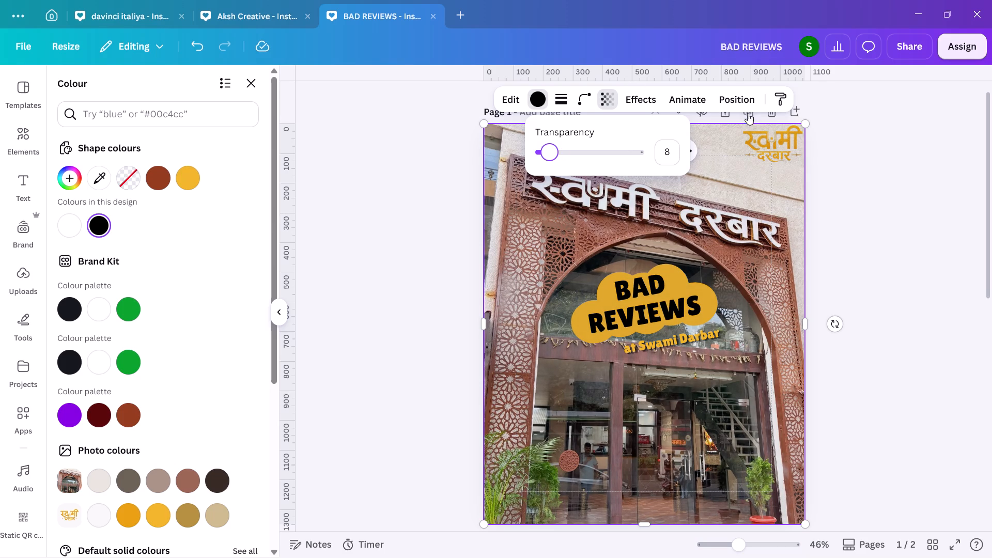
Reorder the layers so the black full-page overlay sits directly above the storefront photo, beneath the logo and cloud badge.
{"action": "left_click", "coordinate": [746, 102]}
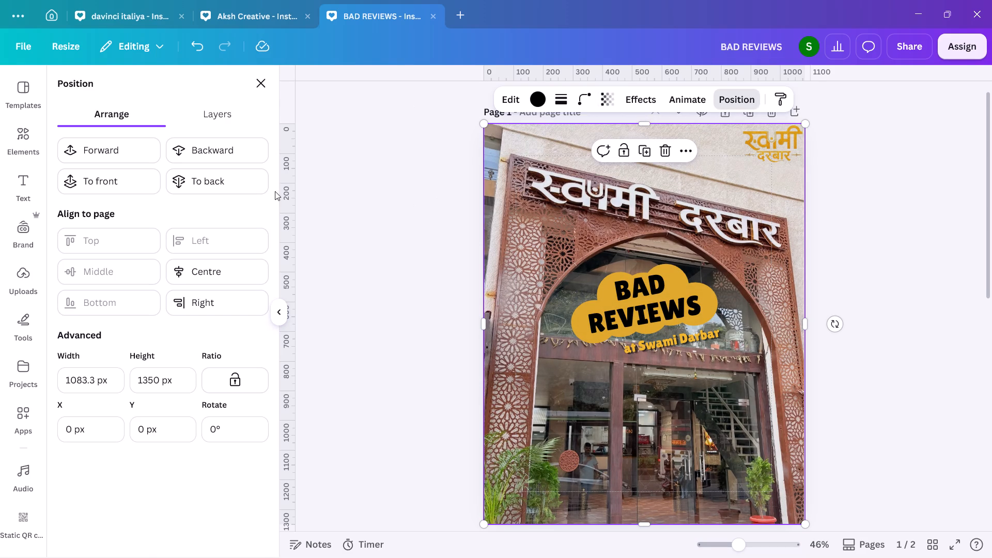
{"action": "left_click", "coordinate": [226, 108]}
{"action": "left_click_drag", "start_coordinate": [196, 276], "coordinate": [203, 392]}
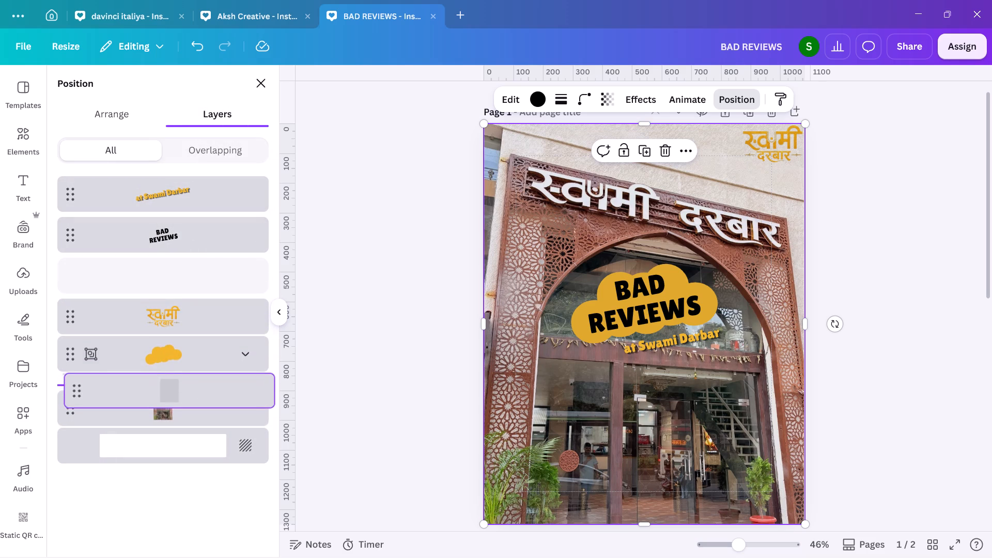
{"action": "left_click_drag", "start_coordinate": [203, 392], "coordinate": [203, 391]}
{"action": "double_click", "coordinate": [360, 293]}
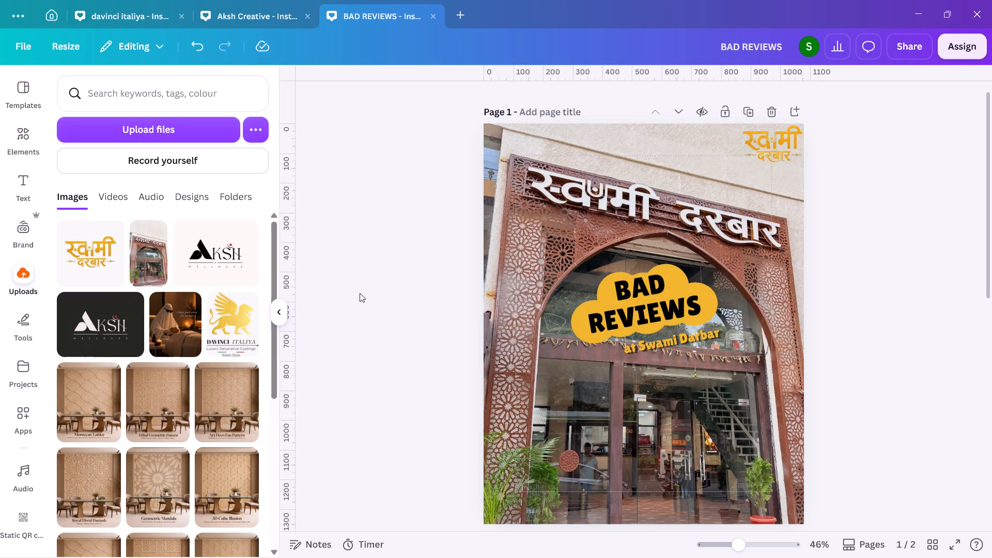
Set the black full-page overlay's transparency to 14.
{"action": "left_click", "coordinate": [646, 168]}
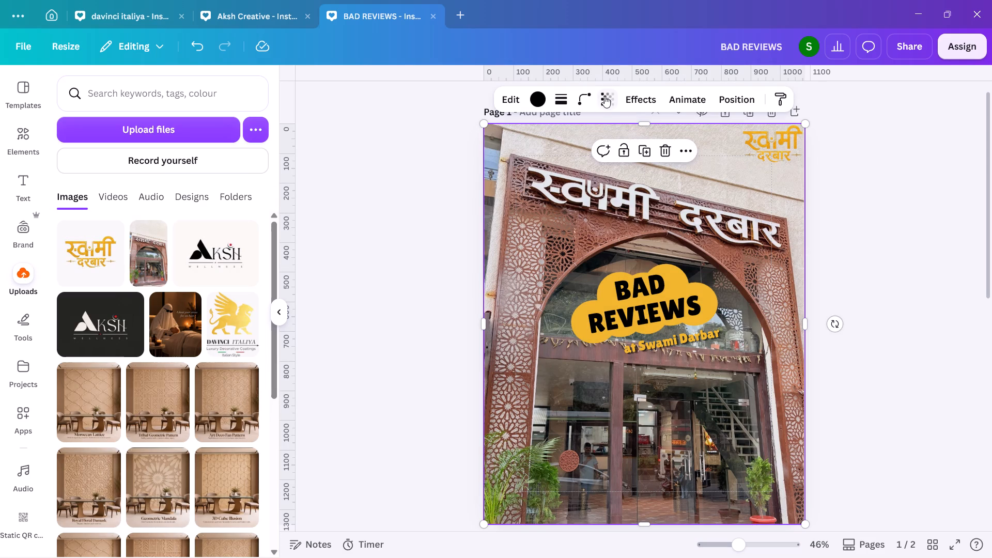
{"action": "left_click", "coordinate": [606, 96]}
{"action": "left_click", "coordinate": [551, 149]}
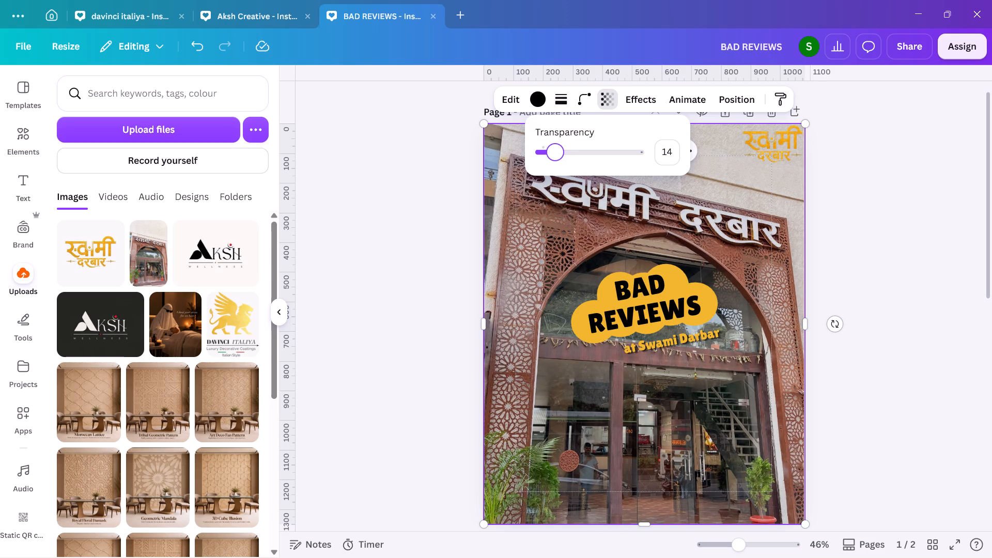
{"action": "double_click", "coordinate": [860, 172]}
Switch to the browser with the jacobs_brewhouse "Bad Reviews" Instagram post to consult the reference for page 2.
{"action": "scroll", "coordinate": [860, 172], "scroll_direction": "down", "scroll_amount": 3}
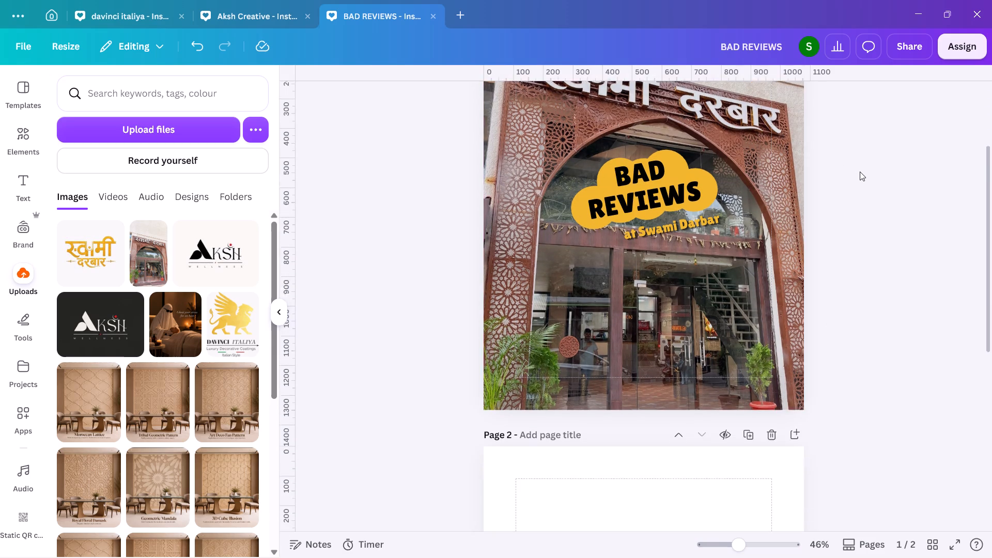
{"action": "scroll", "coordinate": [860, 172], "scroll_direction": "down", "scroll_amount": 1}
{"action": "scroll", "coordinate": [724, 335], "scroll_direction": "down", "scroll_amount": 3}
{"action": "key", "text": "alt+Tab"}
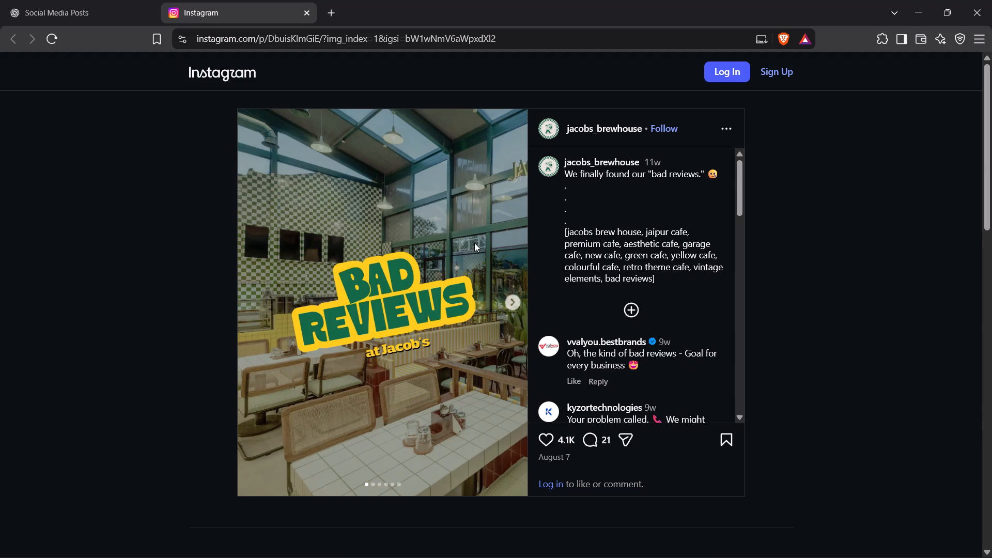
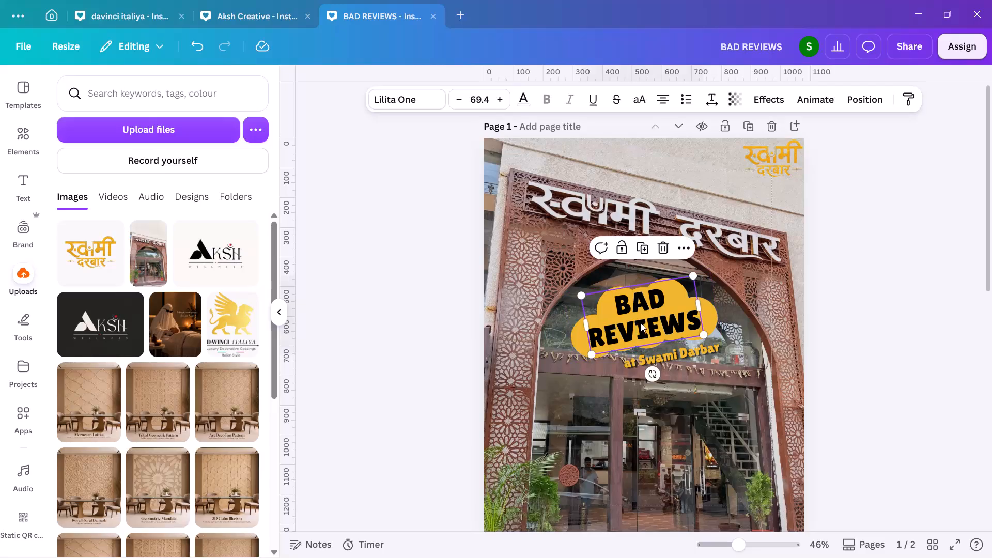
Copy the BAD REVIEWS text from the cover badge and place the duplicate near the top of page 2.
{"action": "key", "text": "ctrl+c"}
{"action": "key", "text": "ctrl+v"}
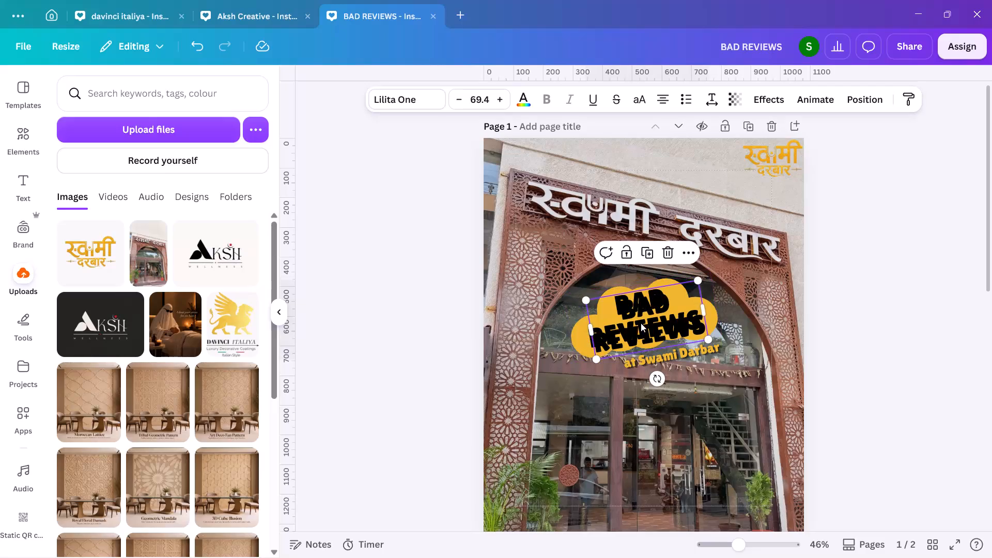
{"action": "left_click_drag", "start_coordinate": [641, 323], "coordinate": [623, 447]}
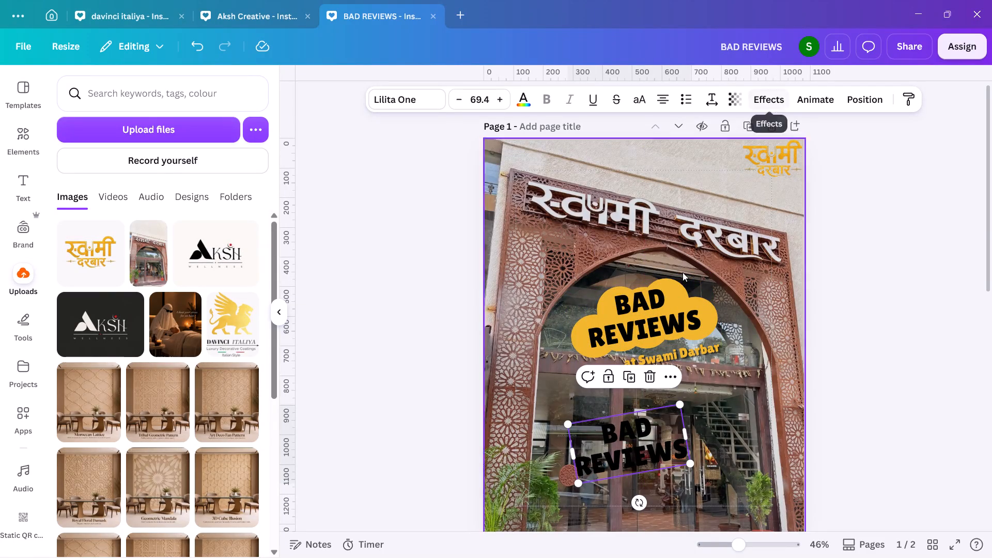
{"action": "scroll", "coordinate": [632, 377], "scroll_direction": "down", "scroll_amount": 2}
{"action": "left_click_drag", "start_coordinate": [619, 135], "coordinate": [598, 368]}
Open the text effects for the BAD REVIEWS copy on page 2.
{"action": "left_click", "coordinate": [767, 98]}
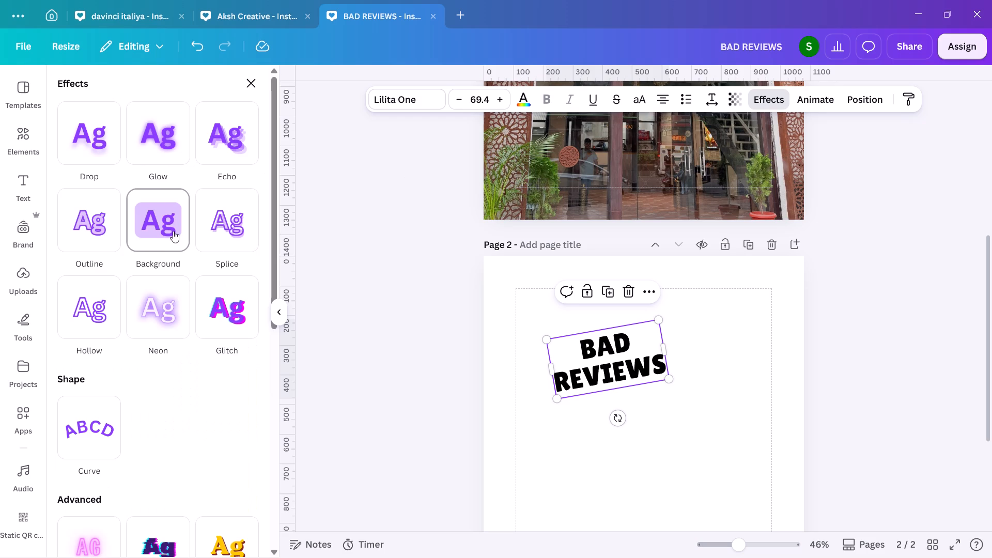
Apply an Outline effect with thickness 200 to the BAD REVIEWS text on page 2.
{"action": "left_click", "coordinate": [108, 228]}
{"action": "left_click_drag", "start_coordinate": [93, 309], "coordinate": [141, 308]}
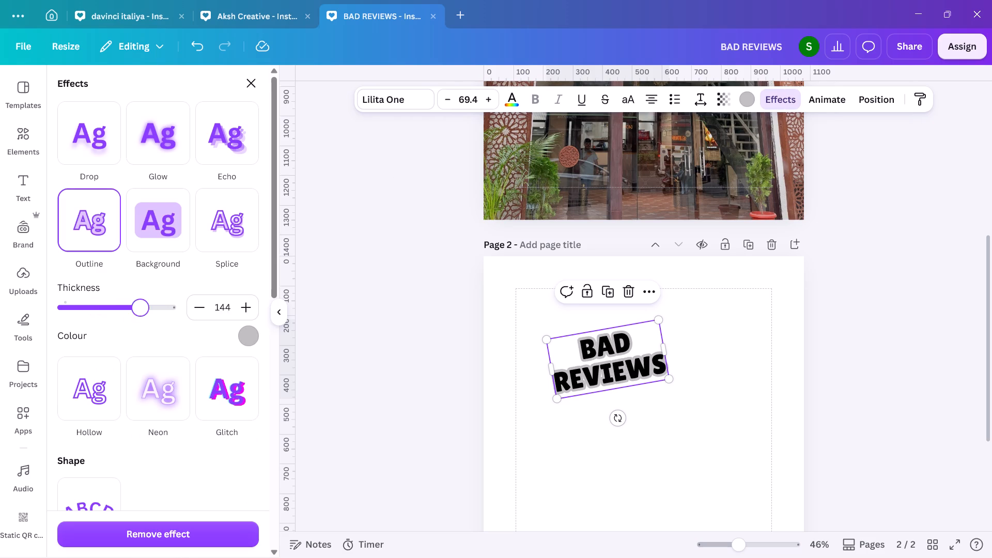
{"action": "left_click_drag", "start_coordinate": [141, 308], "coordinate": [214, 318]}
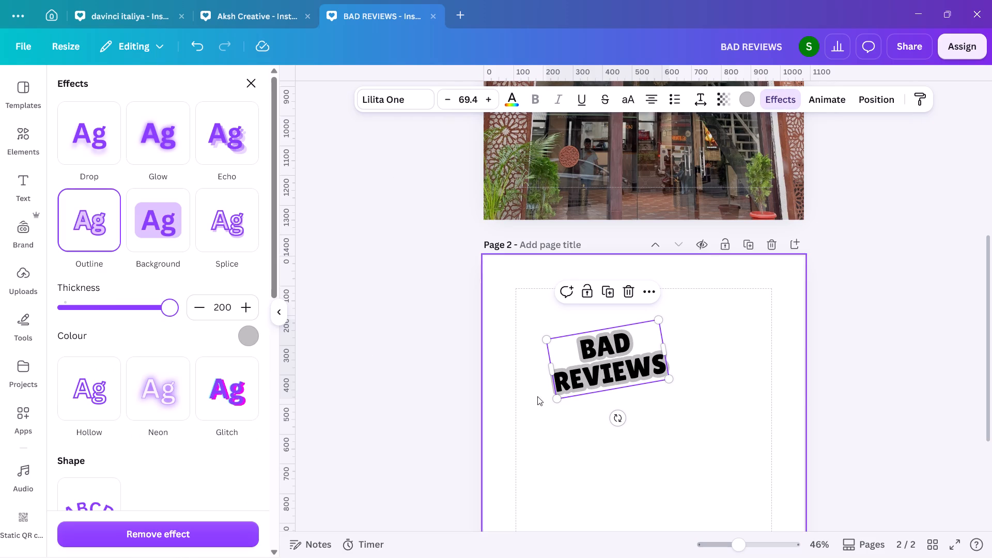
Tighten the line spacing of the outlined BAD REVIEWS text on page 2 to 0.91.
{"action": "left_click", "coordinate": [705, 95]}
{"action": "left_click_drag", "start_coordinate": [665, 198], "coordinate": [659, 198]}
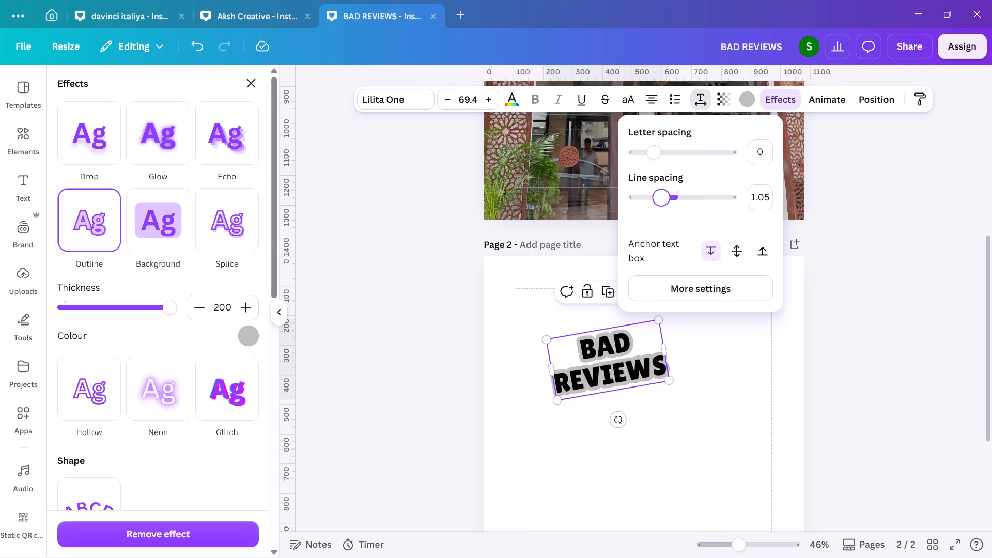
{"action": "left_click_drag", "start_coordinate": [659, 198], "coordinate": [654, 198]}
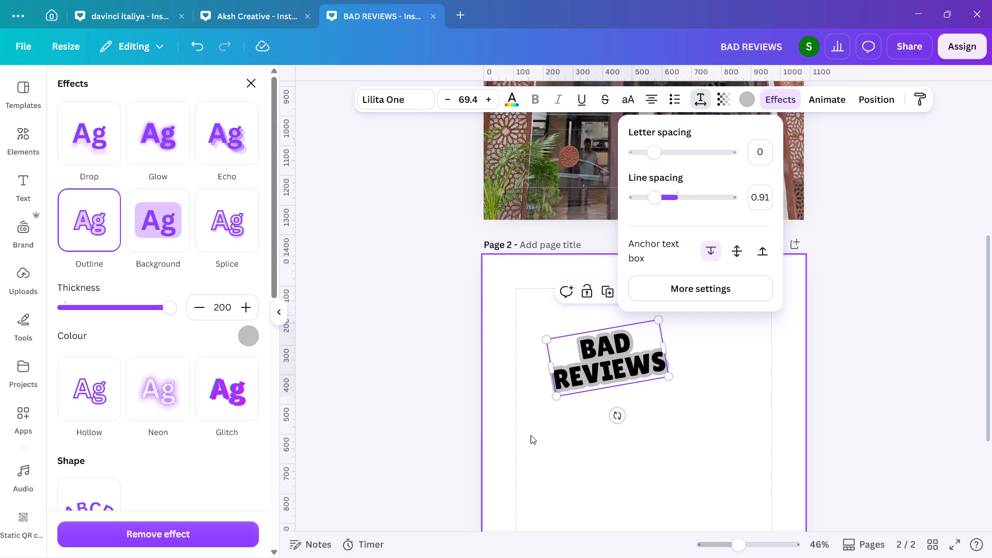
{"action": "double_click", "coordinate": [584, 464]}
Delete the old BAD REVIEWS text together with its golden badge shape from page 1.
{"action": "scroll", "coordinate": [584, 464], "scroll_direction": "up", "scroll_amount": 2}
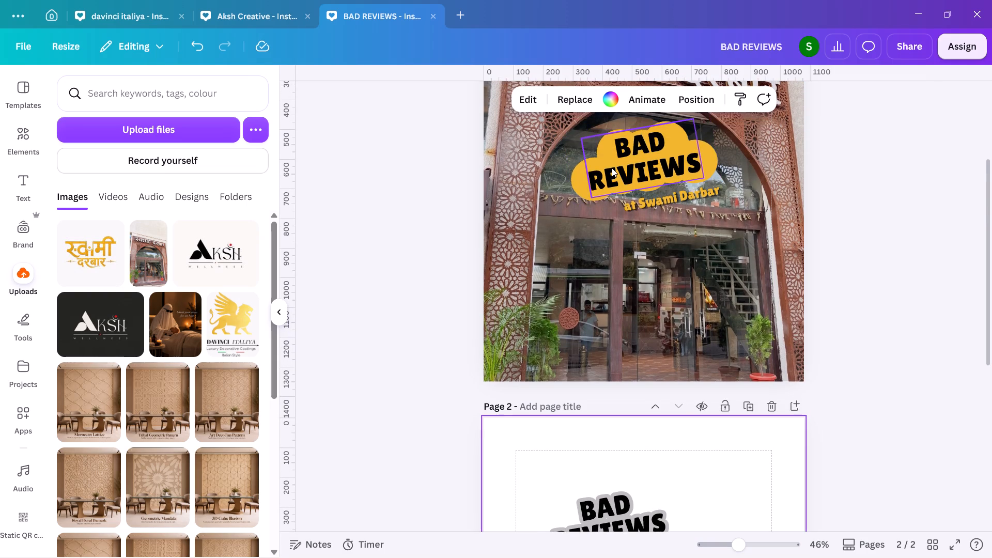
{"action": "left_click", "coordinate": [612, 168]}
{"action": "left_click", "coordinate": [575, 178], "text": "shift"}
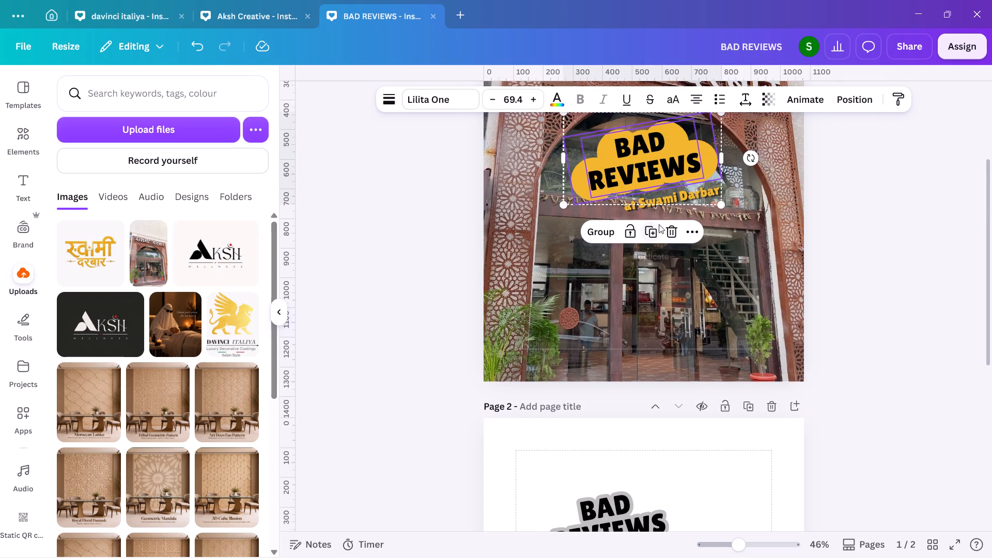
{"action": "left_click", "coordinate": [670, 228]}
Move the outlined BAD REVIEWS text from page 2 onto the page 1 storefront photo, above the "at Swami Darbar" caption.
{"action": "left_click_drag", "start_coordinate": [616, 500], "coordinate": [618, 152]}
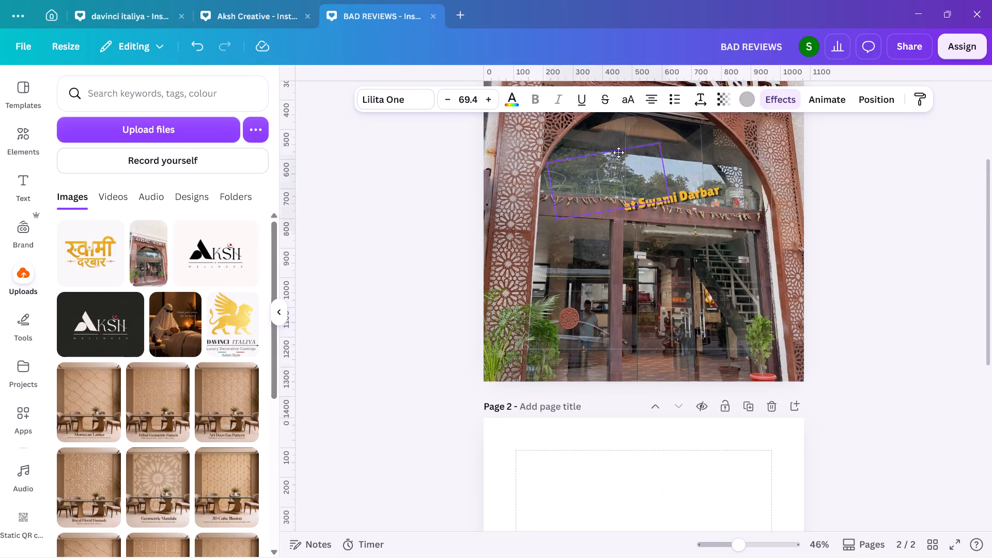
{"action": "left_click_drag", "start_coordinate": [618, 152], "coordinate": [649, 141]}
Recolour the BAD REVIEWS outline with the design's golden yellow.
{"action": "scroll", "coordinate": [649, 141], "scroll_direction": "up", "scroll_amount": 1}
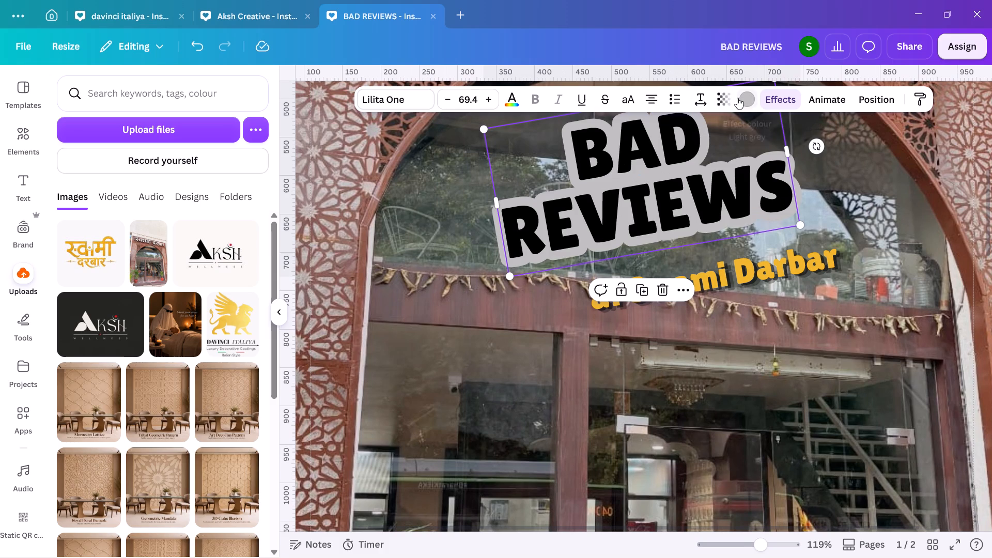
{"action": "left_click", "coordinate": [737, 98]}
{"action": "left_click", "coordinate": [70, 230]}
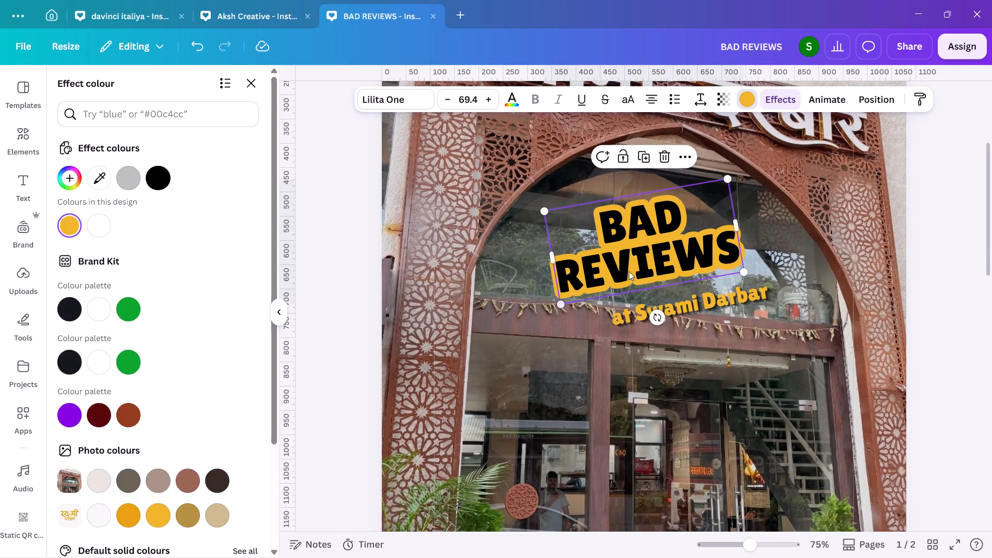
Nudge the BAD REVIEWS text down so it sits directly against the "at Swami Darbar" caption.
{"action": "left_click_drag", "start_coordinate": [631, 271], "coordinate": [632, 285]}
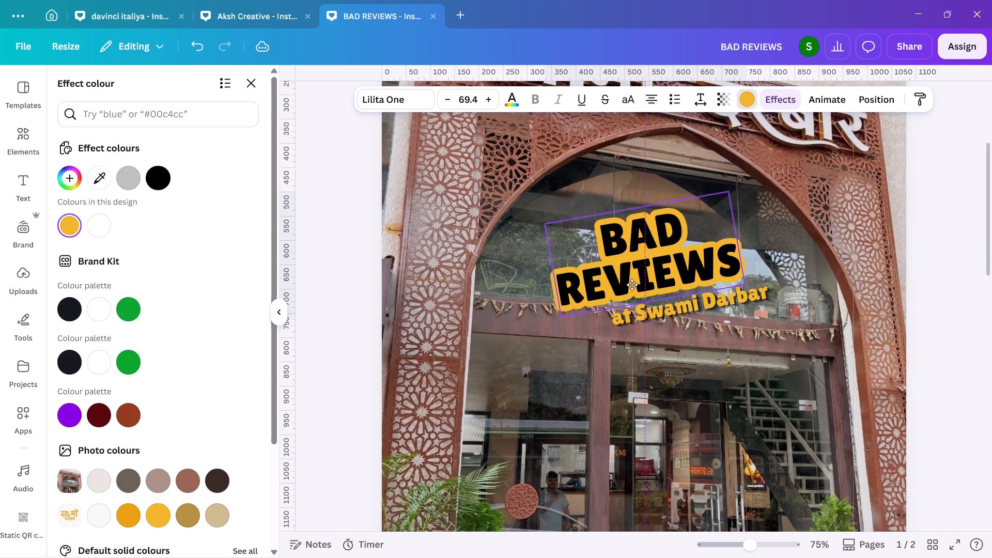
{"action": "left_click_drag", "start_coordinate": [632, 285], "coordinate": [632, 284]}
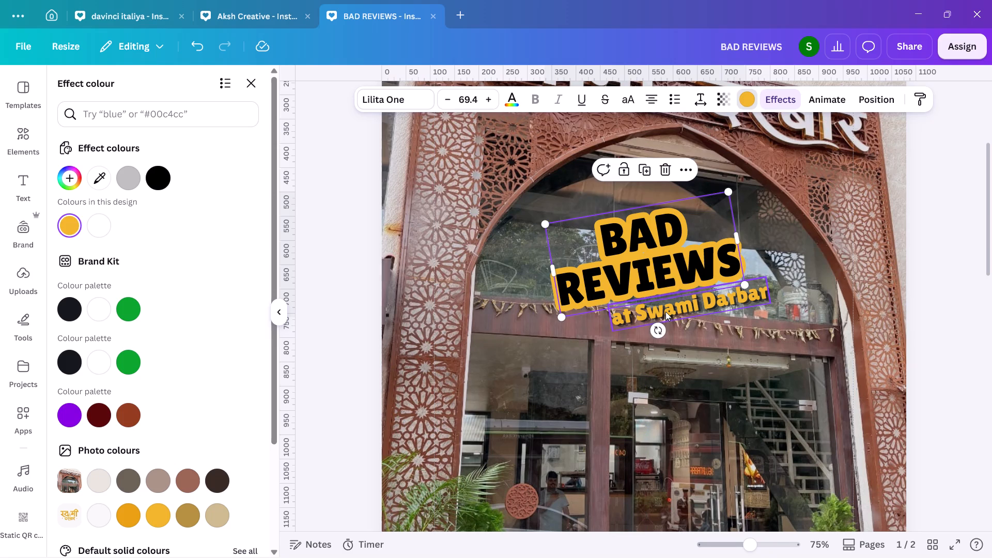
Check the layer order and the position and rotation values of the BAD REVIEWS text and its caption.
{"action": "left_click", "coordinate": [665, 312], "text": "shift"}
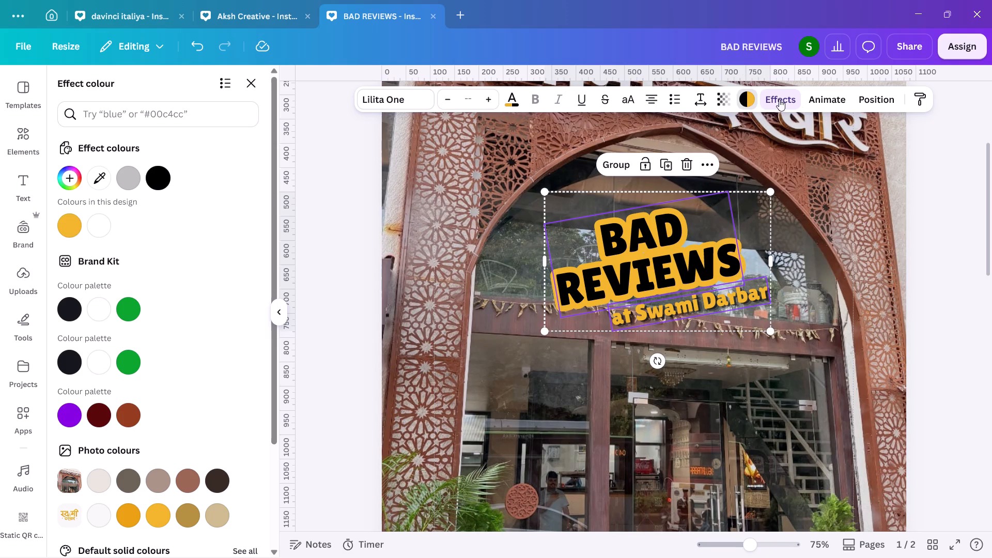
{"action": "left_click", "coordinate": [870, 96]}
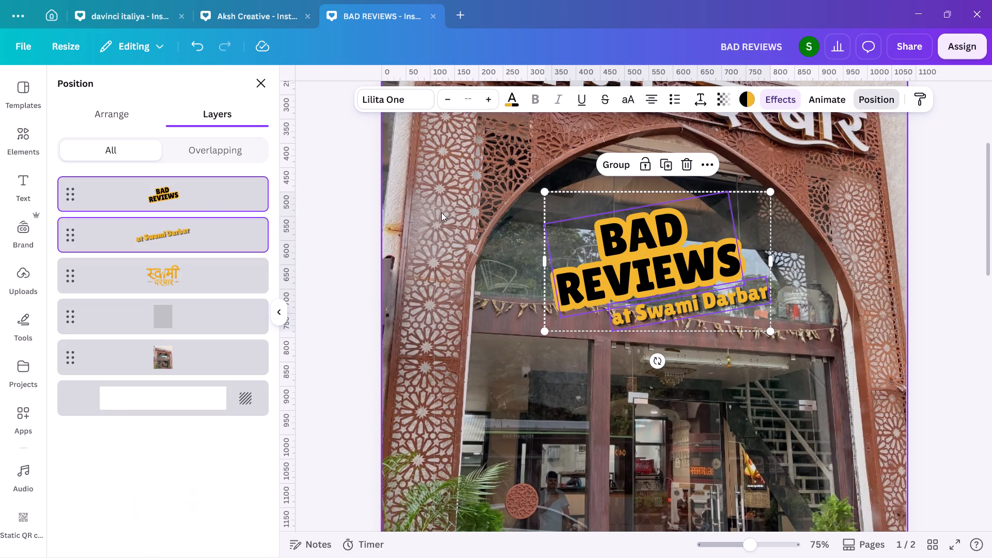
{"action": "left_click", "coordinate": [219, 199]}
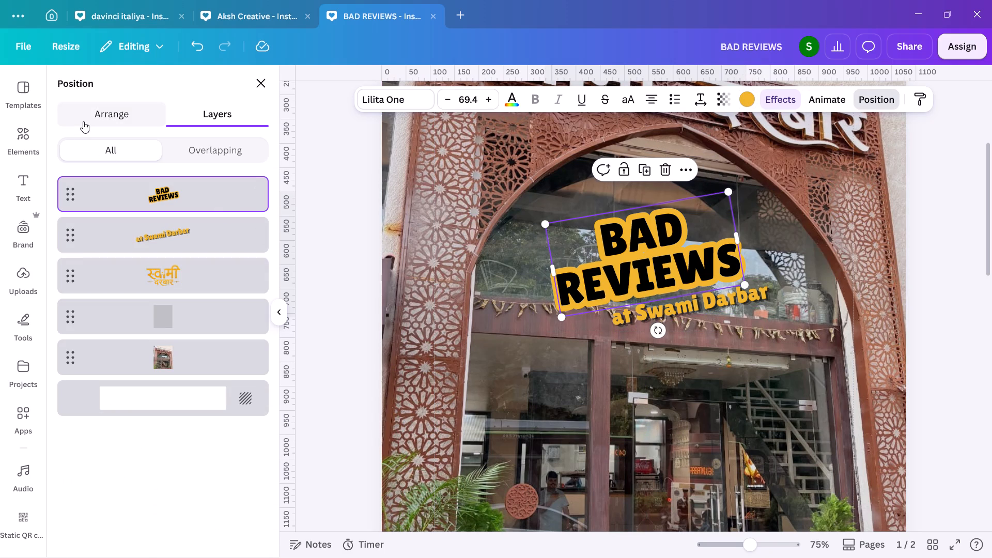
{"action": "left_click", "coordinate": [83, 121]}
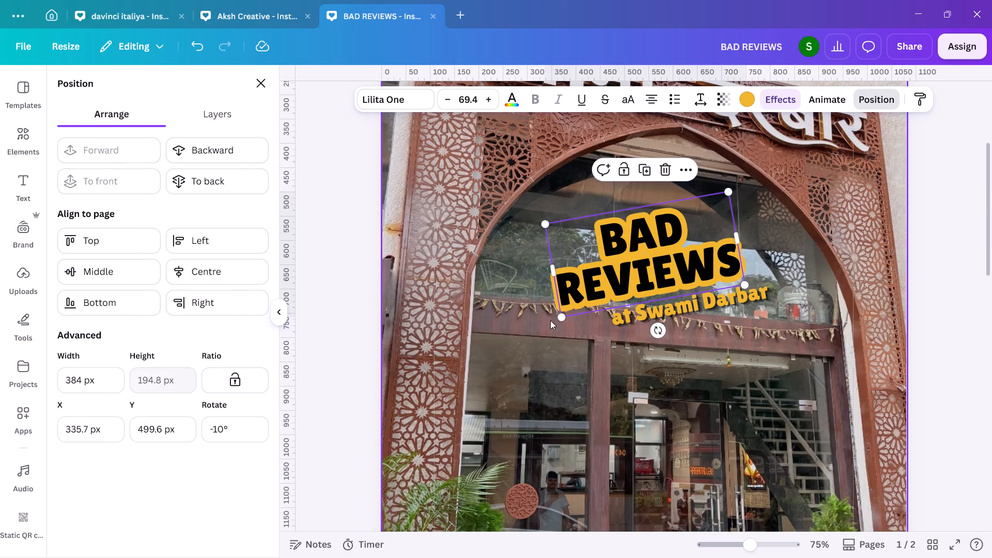
{"action": "left_click", "coordinate": [622, 312]}
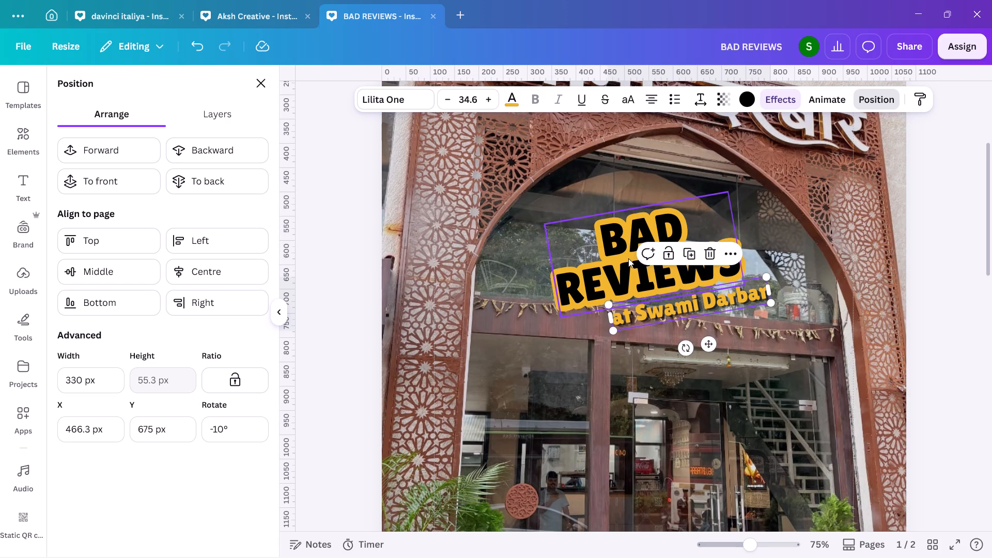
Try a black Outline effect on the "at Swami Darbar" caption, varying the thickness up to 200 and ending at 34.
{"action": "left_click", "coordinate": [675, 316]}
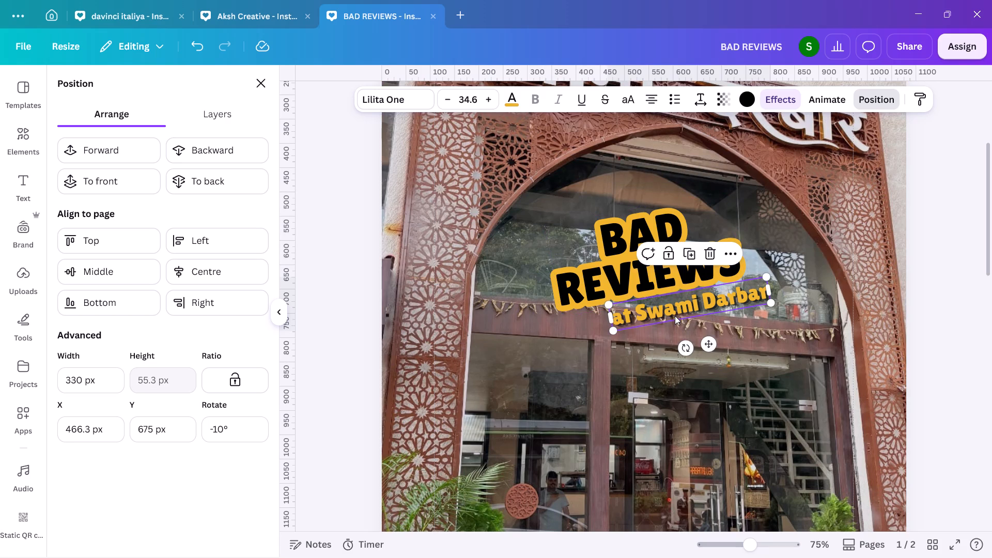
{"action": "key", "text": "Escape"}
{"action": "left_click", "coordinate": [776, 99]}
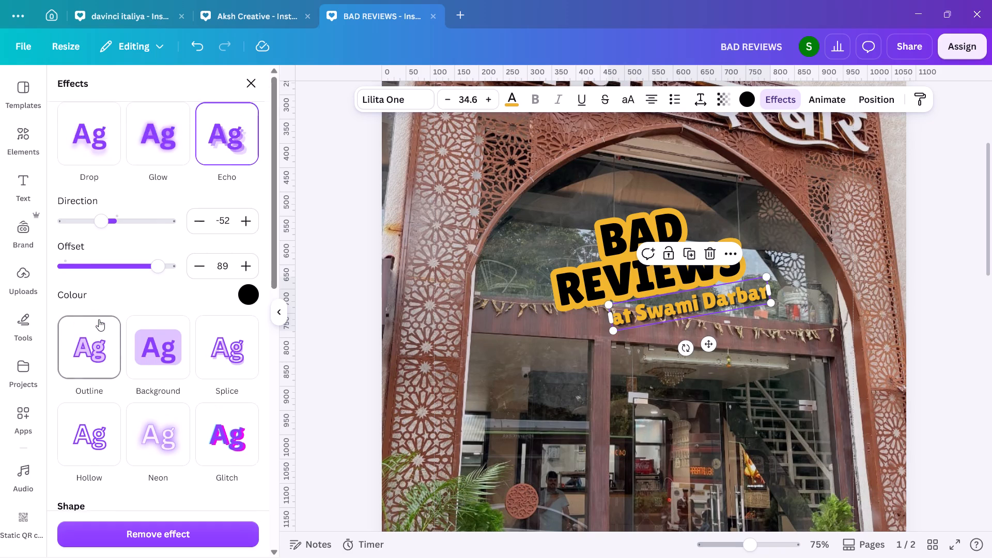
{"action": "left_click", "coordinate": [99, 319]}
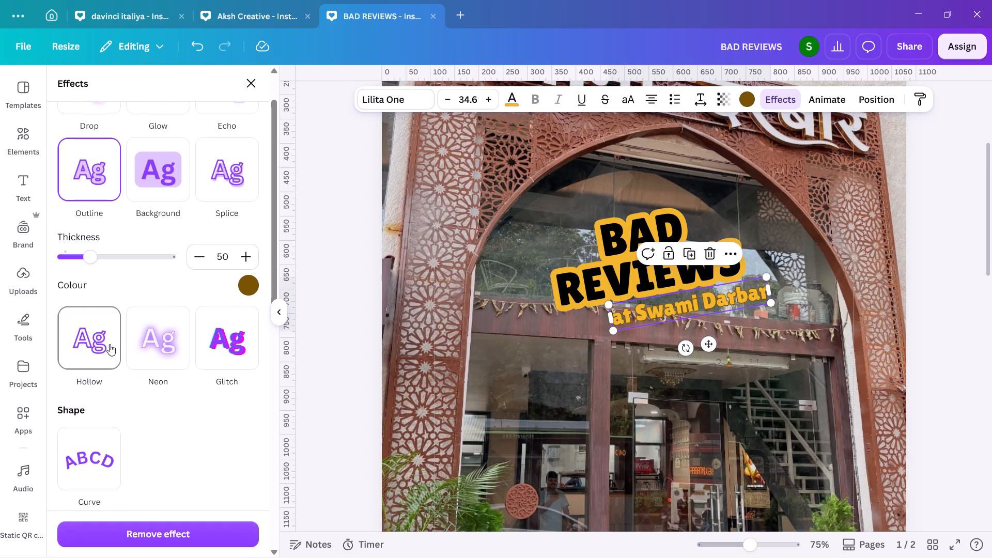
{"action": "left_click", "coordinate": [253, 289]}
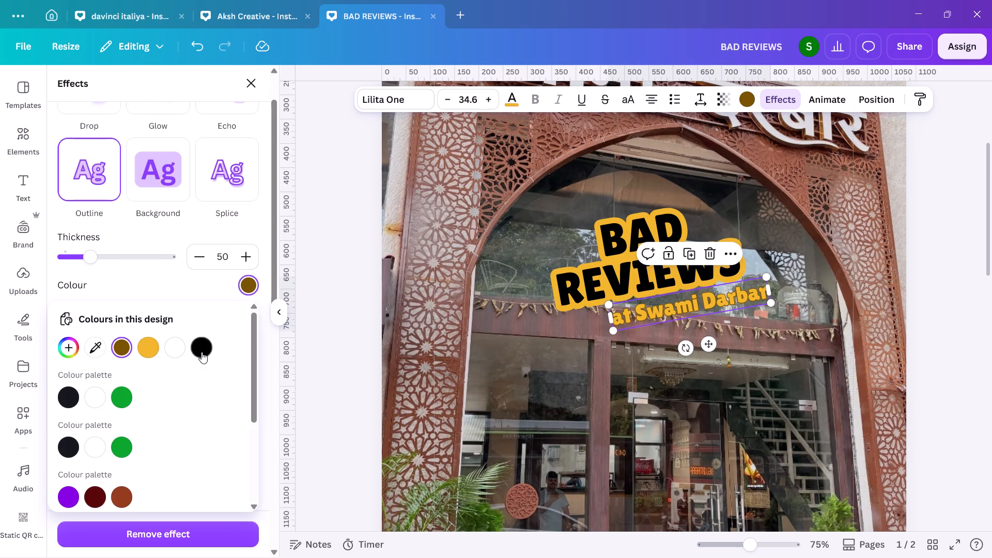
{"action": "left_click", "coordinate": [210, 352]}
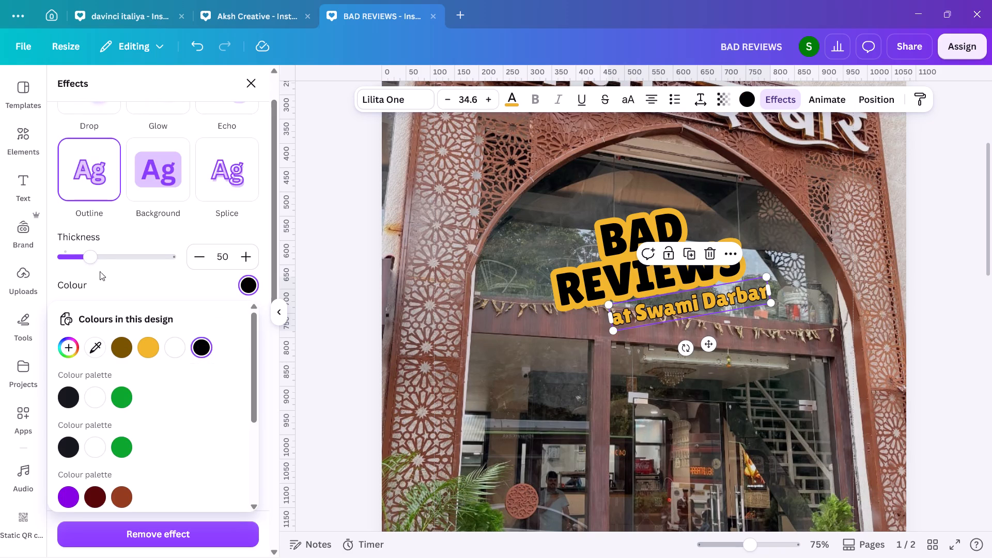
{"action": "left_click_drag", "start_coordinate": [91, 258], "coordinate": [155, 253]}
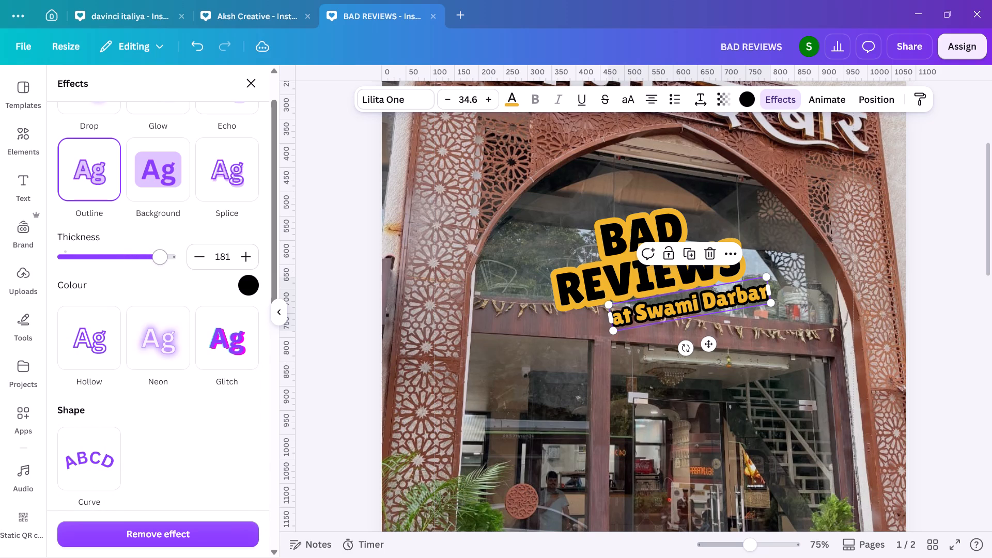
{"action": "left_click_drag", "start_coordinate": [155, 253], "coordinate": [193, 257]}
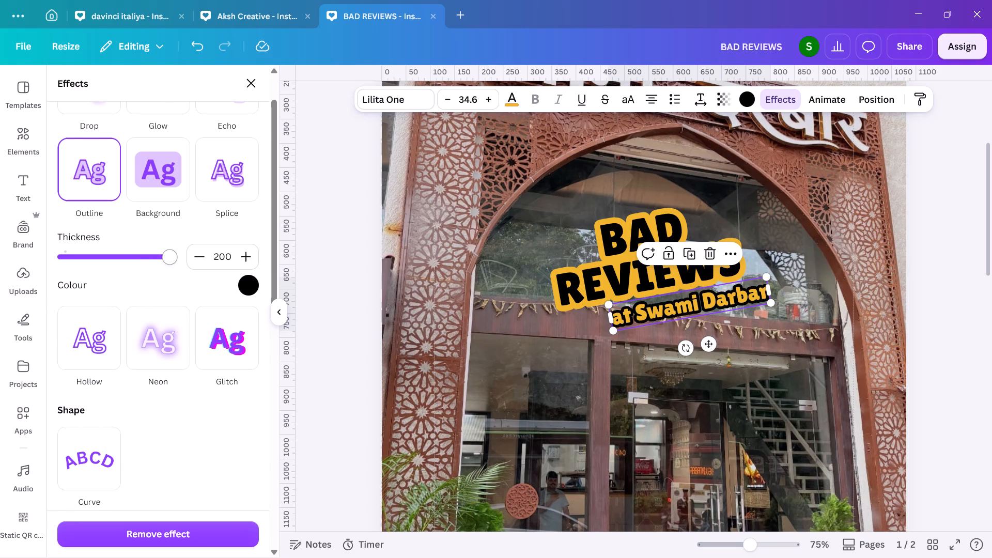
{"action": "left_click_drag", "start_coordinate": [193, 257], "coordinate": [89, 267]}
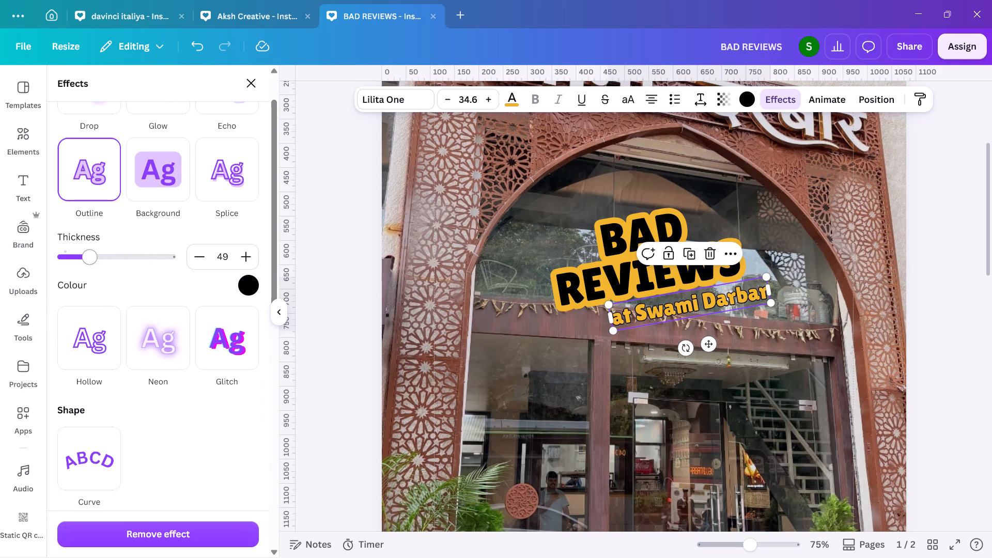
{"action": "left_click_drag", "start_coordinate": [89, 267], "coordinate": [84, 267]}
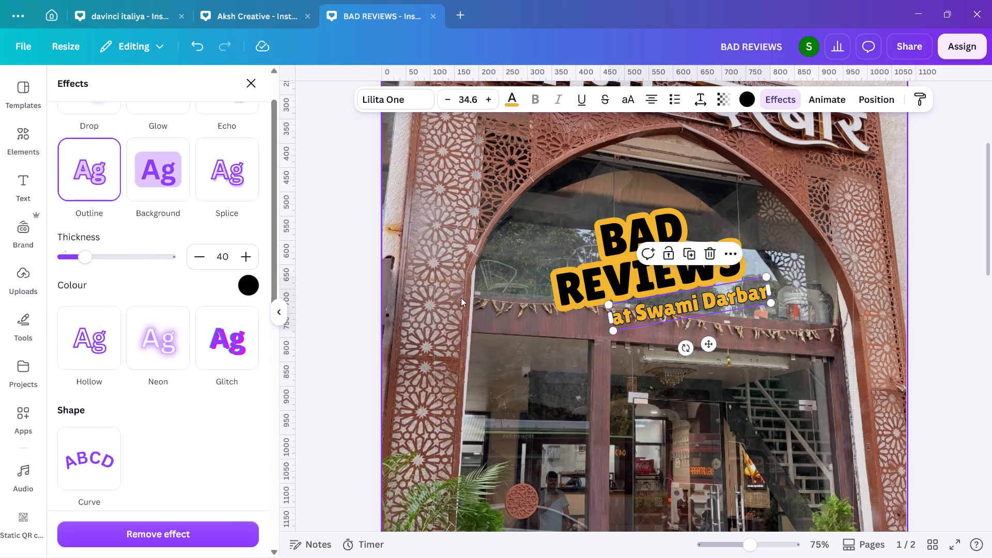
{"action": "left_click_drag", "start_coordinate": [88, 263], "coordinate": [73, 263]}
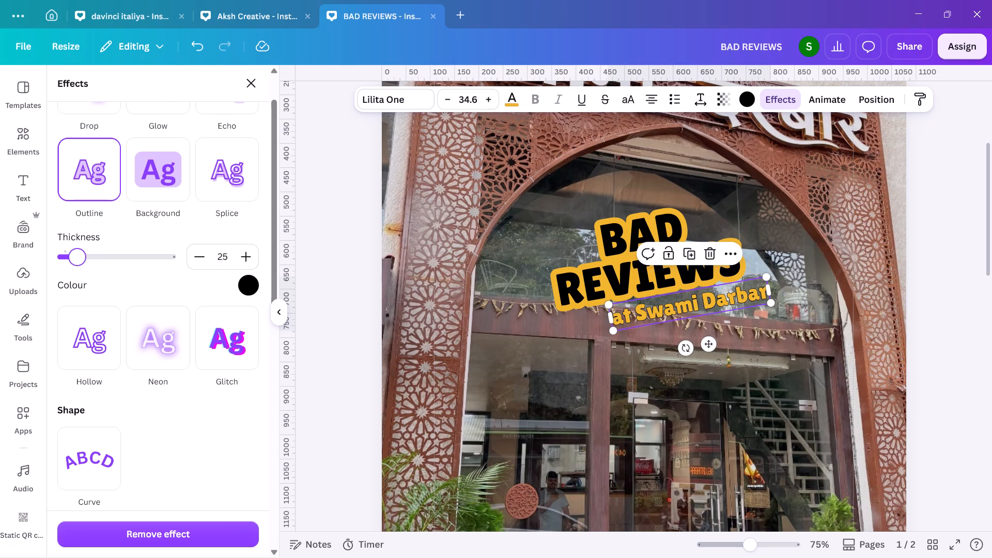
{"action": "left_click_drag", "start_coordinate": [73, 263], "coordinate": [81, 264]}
Apply the black Echo effect to the "at Swami Darbar" caption with its offset set to 30.
{"action": "scroll", "coordinate": [81, 264], "scroll_direction": "up", "scroll_amount": 5}
{"action": "left_click", "coordinate": [214, 144]}
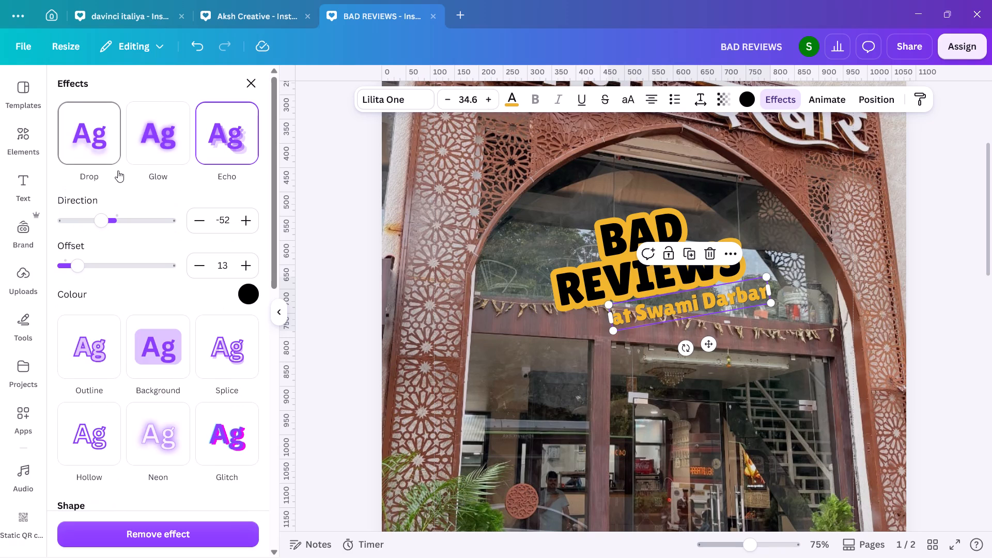
{"action": "left_click_drag", "start_coordinate": [73, 265], "coordinate": [98, 263]}
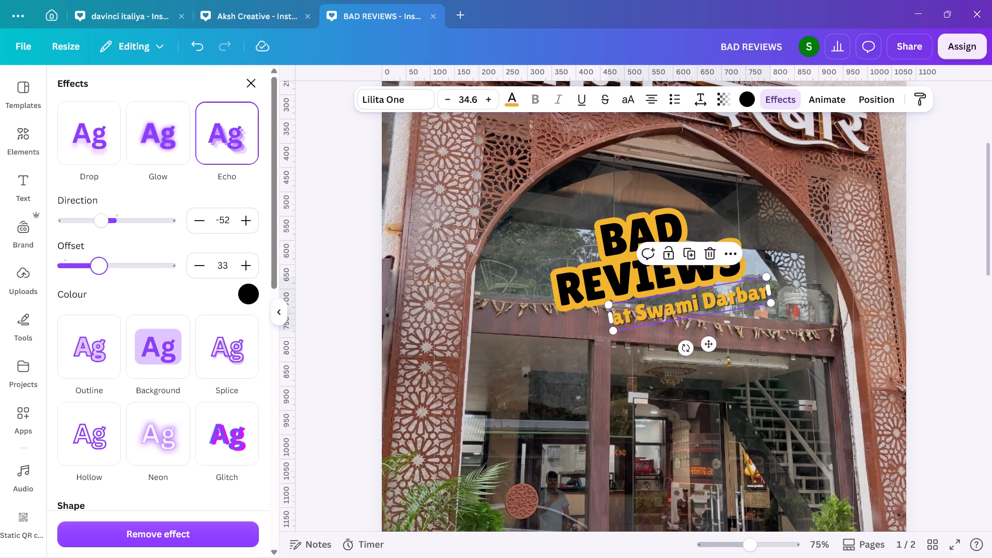
{"action": "left_click_drag", "start_coordinate": [98, 263], "coordinate": [95, 263]}
{"action": "double_click", "coordinate": [340, 301]}
Shift the golden logo slightly down and inward from the photo's top right corner, leaving a small margin along both edges.
{"action": "scroll", "coordinate": [340, 301], "scroll_direction": "up", "scroll_amount": 1}
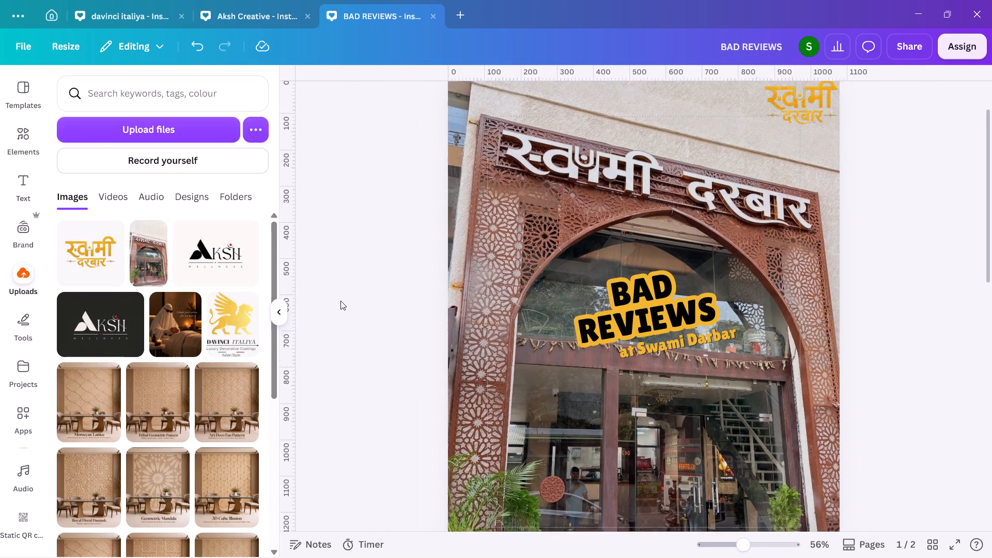
{"action": "scroll", "coordinate": [340, 301], "scroll_direction": "up", "scroll_amount": 1}
{"action": "scroll", "coordinate": [340, 301], "scroll_direction": "down", "scroll_amount": 1}
{"action": "scroll", "coordinate": [486, 145], "scroll_direction": "up", "scroll_amount": 1}
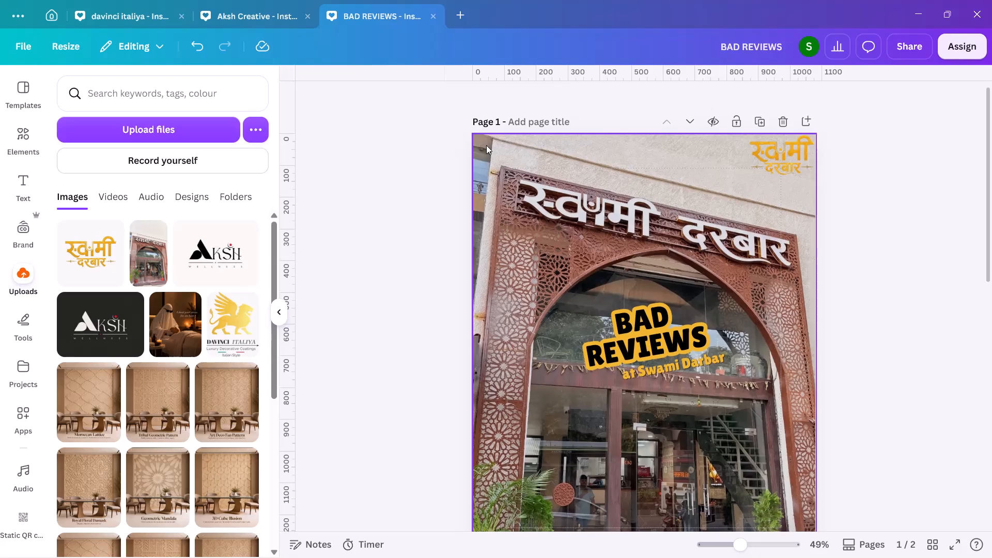
{"action": "left_click_drag", "start_coordinate": [784, 160], "coordinate": [784, 169]}
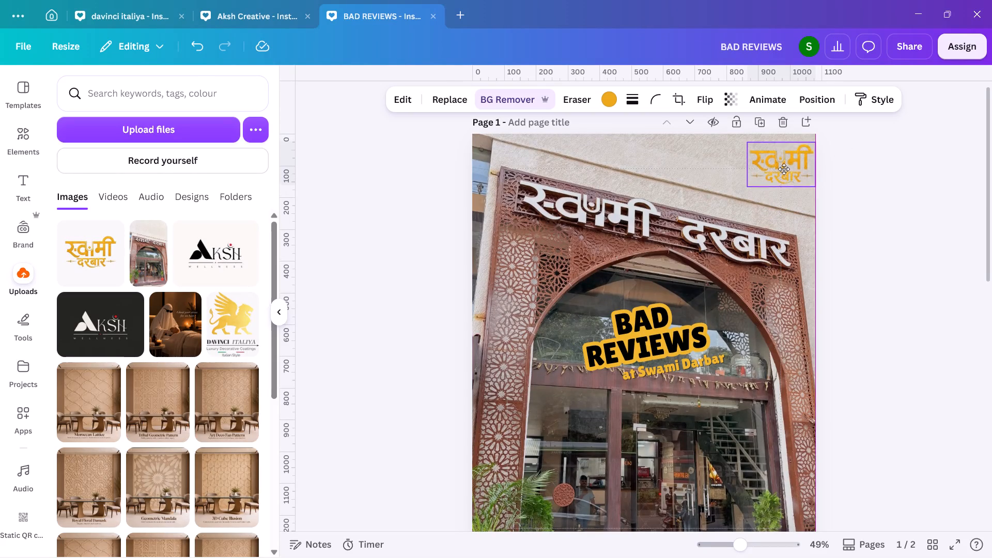
{"action": "left_click_drag", "start_coordinate": [784, 169], "coordinate": [776, 171]}
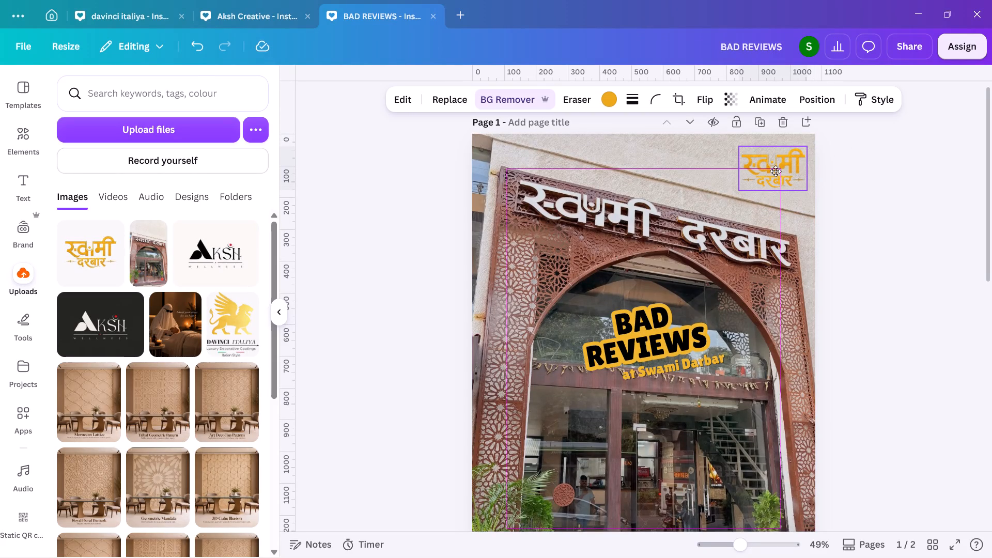
{"action": "left_click_drag", "start_coordinate": [776, 171], "coordinate": [776, 167]}
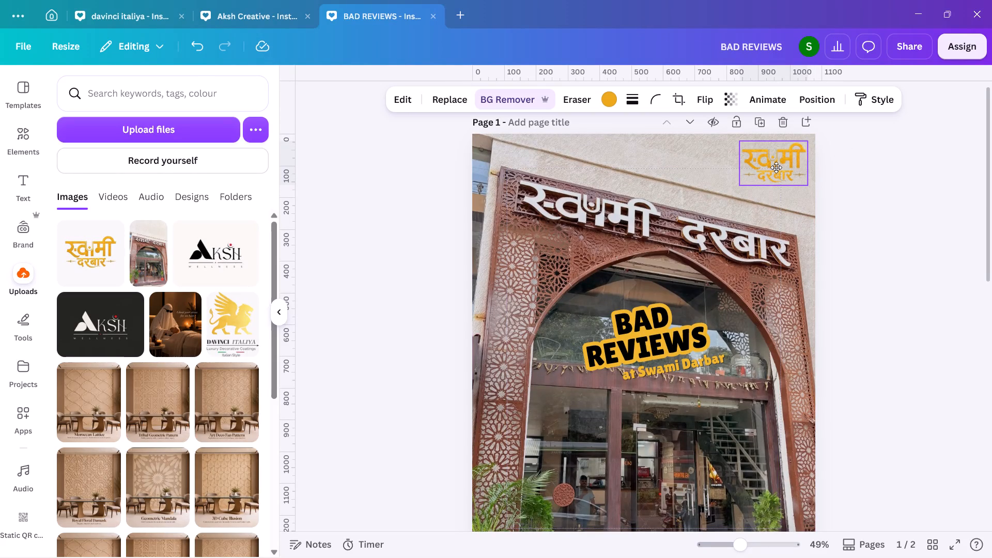
{"action": "left_click_drag", "start_coordinate": [776, 167], "coordinate": [778, 167]}
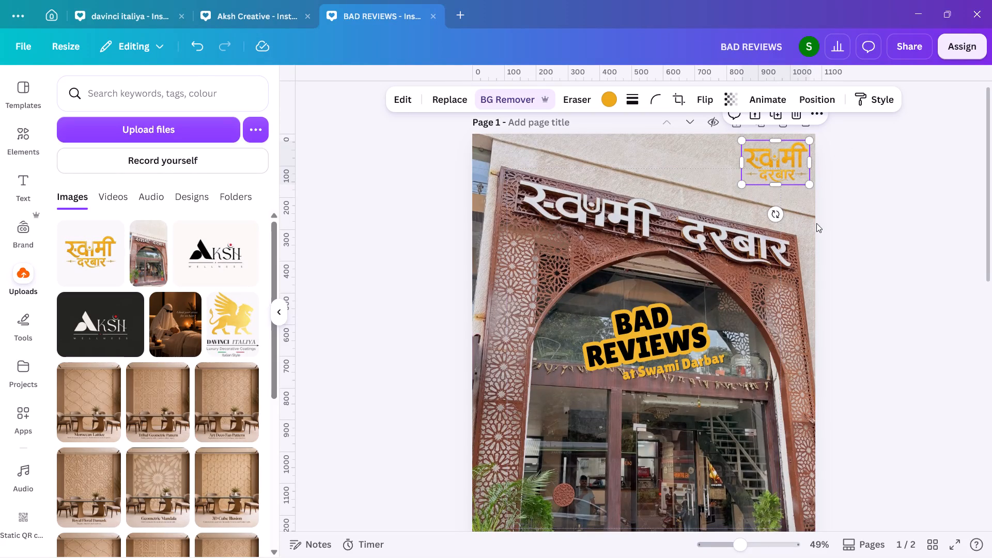
{"action": "double_click", "coordinate": [865, 270]}
Tighten the line spacing of the BAD REVIEWS text to about 0.78.
{"action": "left_click", "coordinate": [648, 323]}
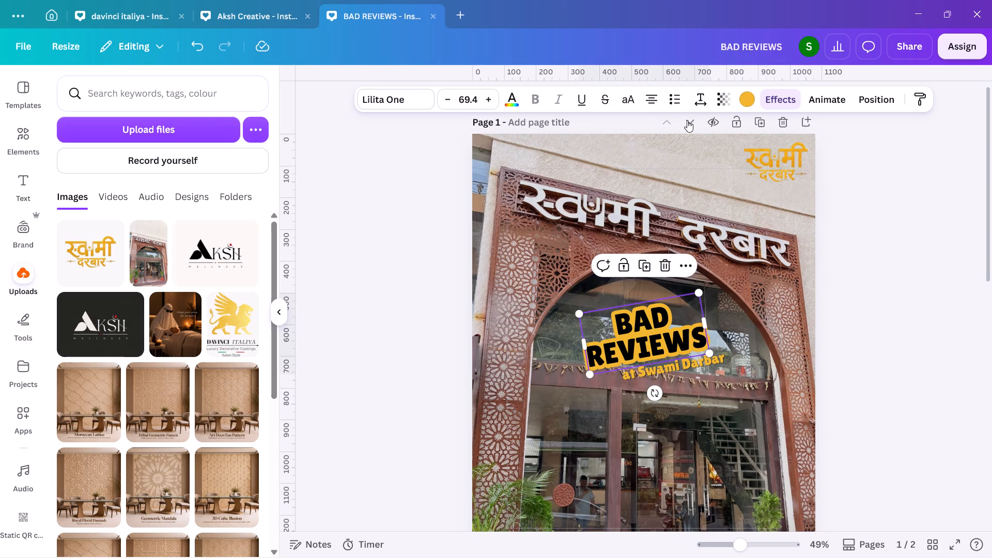
{"action": "left_click", "coordinate": [700, 105]}
{"action": "left_click_drag", "start_coordinate": [655, 197], "coordinate": [647, 197]}
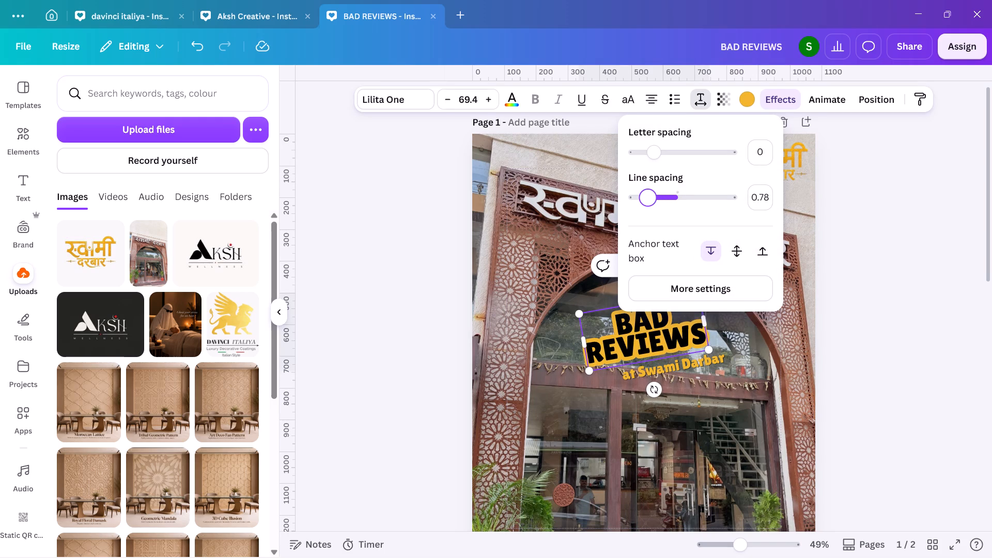
{"action": "left_click_drag", "start_coordinate": [647, 197], "coordinate": [648, 197]}
{"action": "double_click", "coordinate": [852, 275]}
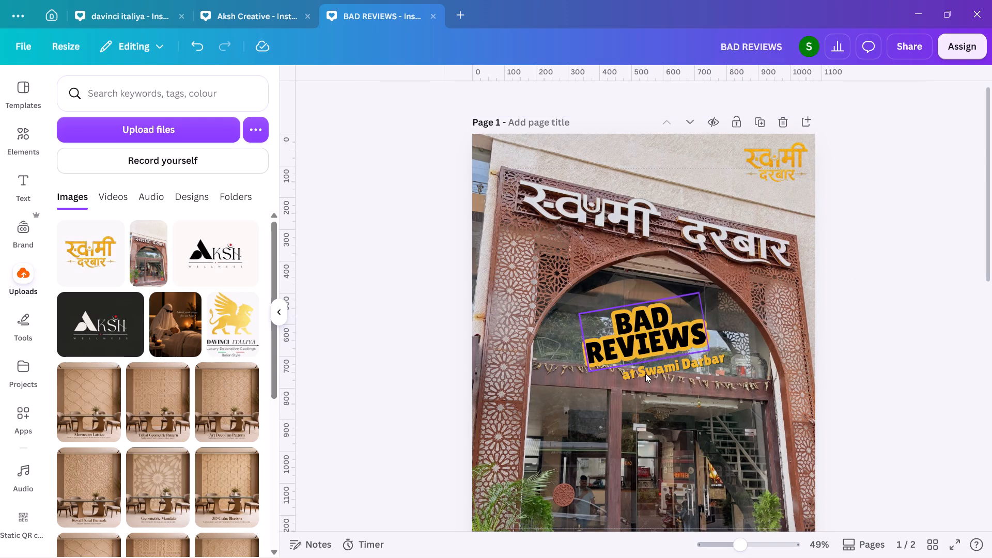
Browse the font categories for the BAD REVIEWS text and filter the fonts to the Comic category.
{"action": "left_click", "coordinate": [649, 371]}
{"action": "left_click", "coordinate": [616, 349]}
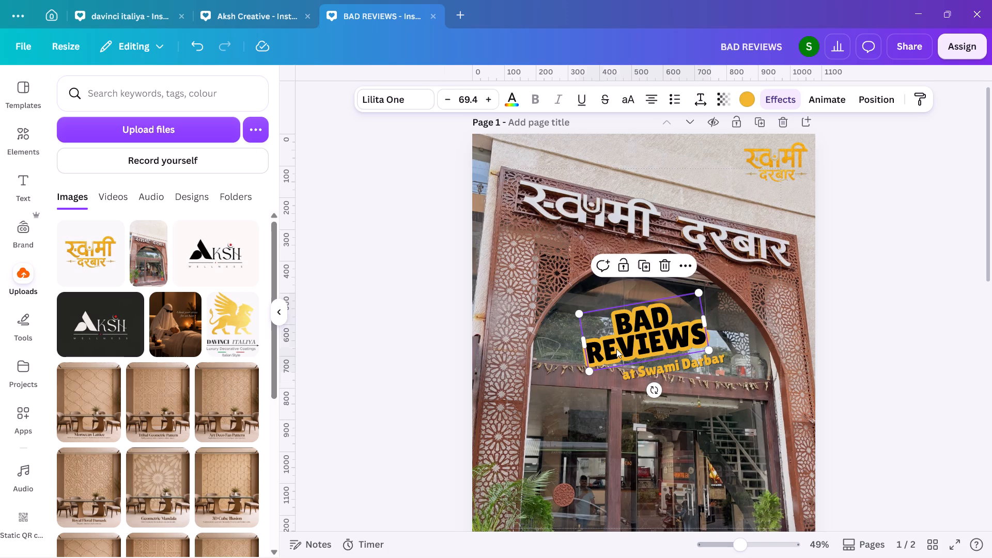
{"action": "left_click", "coordinate": [391, 101]}
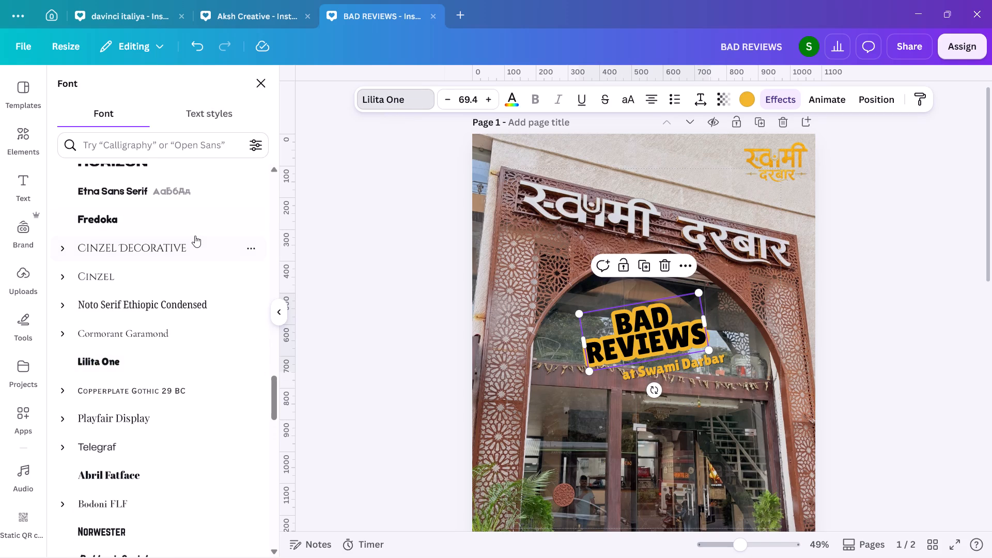
{"action": "scroll", "coordinate": [195, 236], "scroll_direction": "up", "scroll_amount": 8}
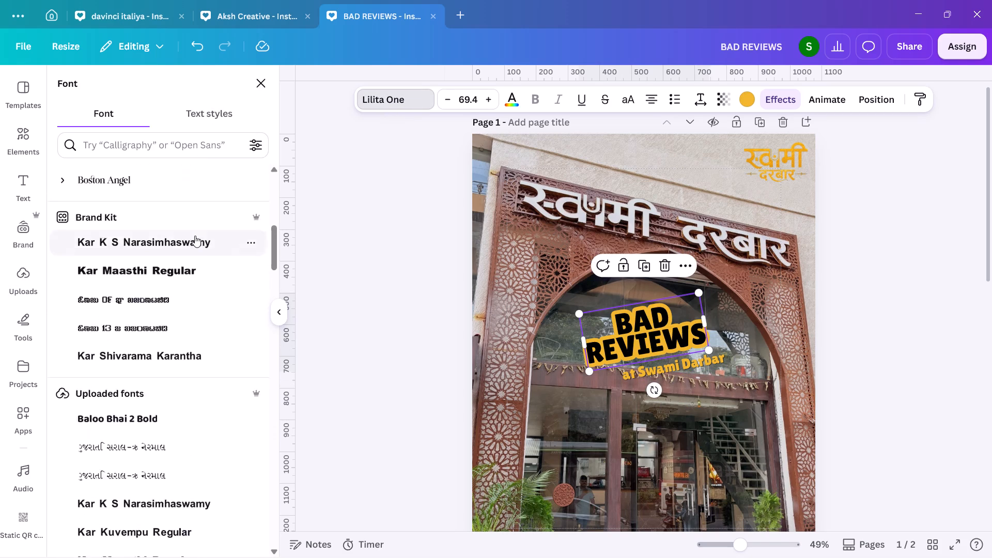
{"action": "scroll", "coordinate": [195, 236], "scroll_direction": "up", "scroll_amount": 2}
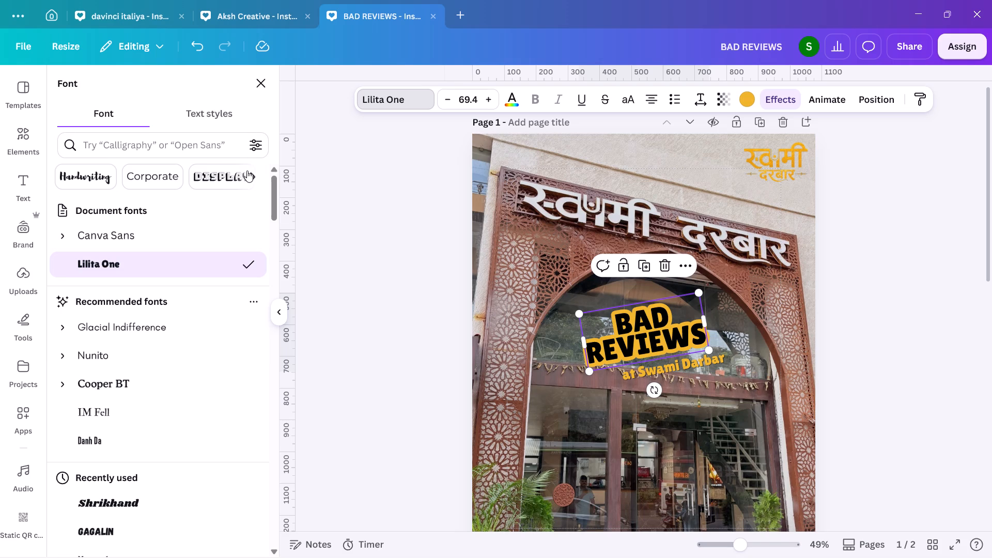
{"action": "left_click", "coordinate": [253, 173]}
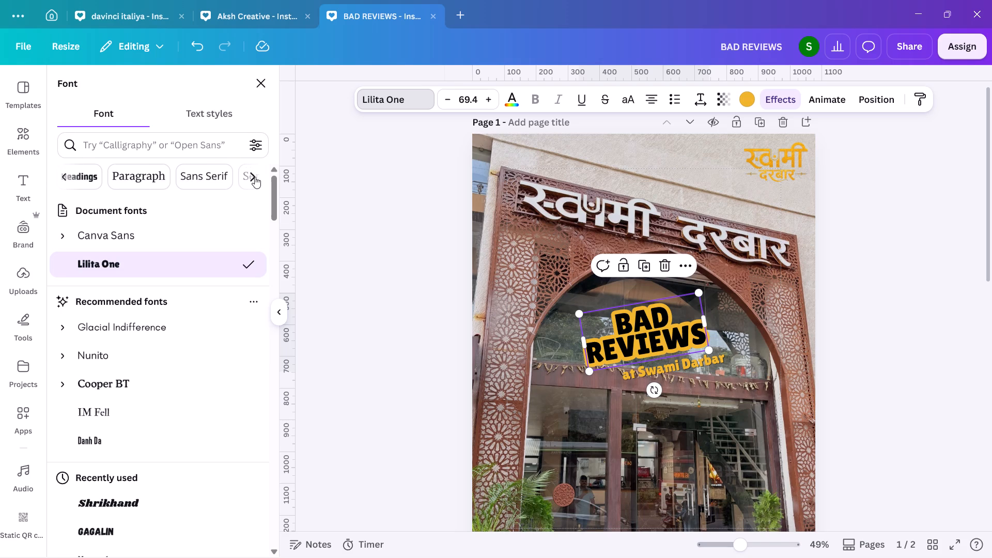
{"action": "left_click", "coordinate": [255, 177]}
{"action": "left_click", "coordinate": [256, 179]}
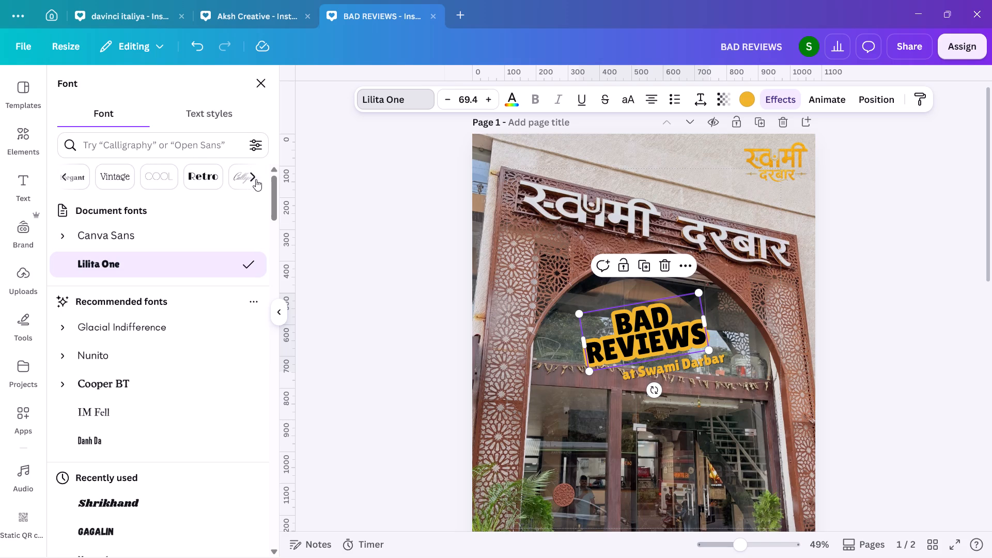
{"action": "left_click", "coordinate": [256, 178]}
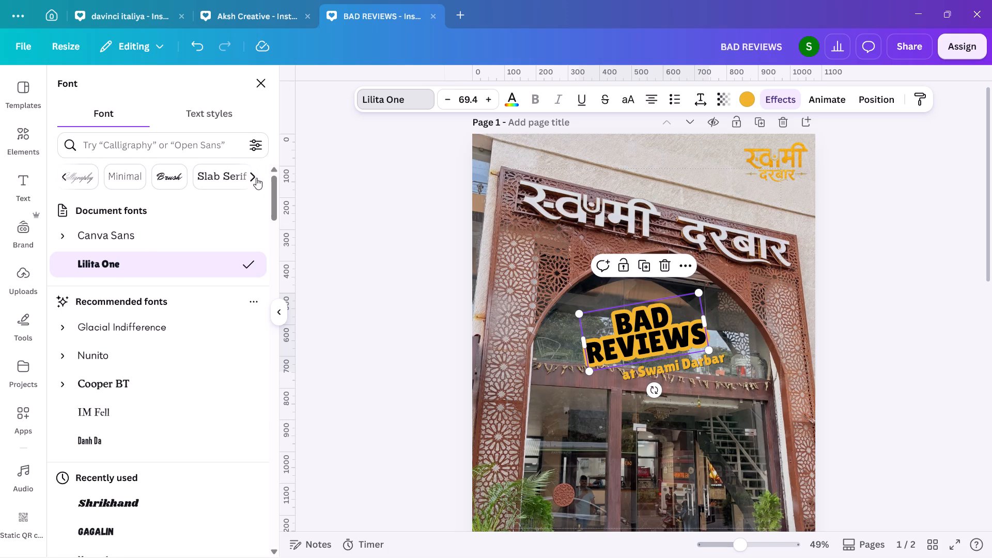
{"action": "left_click", "coordinate": [256, 179]}
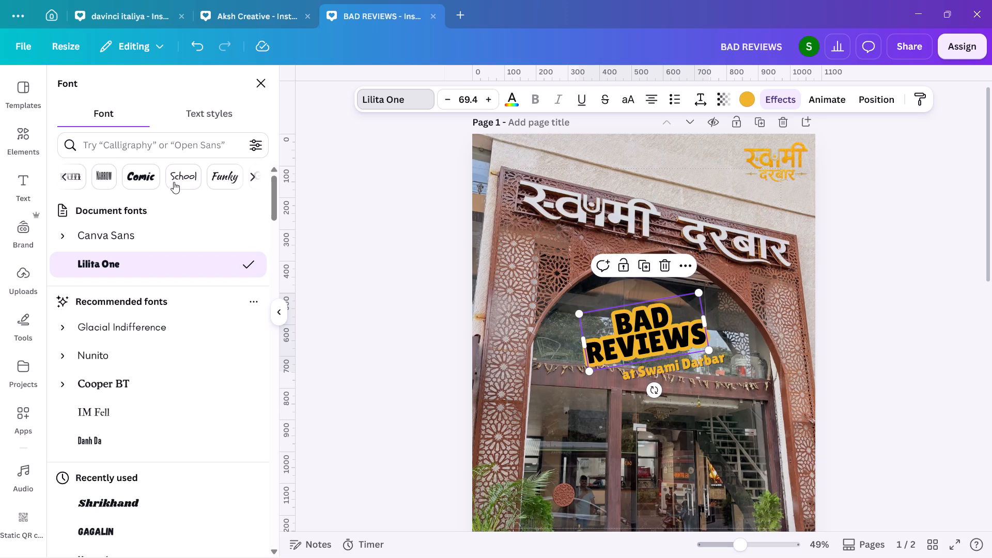
{"action": "left_click", "coordinate": [140, 177]}
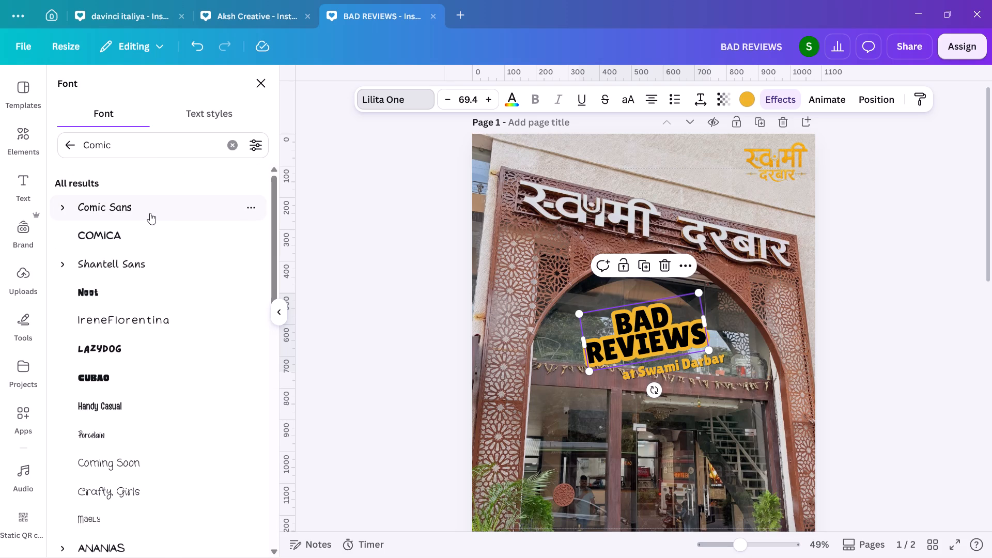
Apply the Noot font to the BAD REVIEWS text and widen its text box so REVIEWS fits on one line.
{"action": "left_click", "coordinate": [150, 289]}
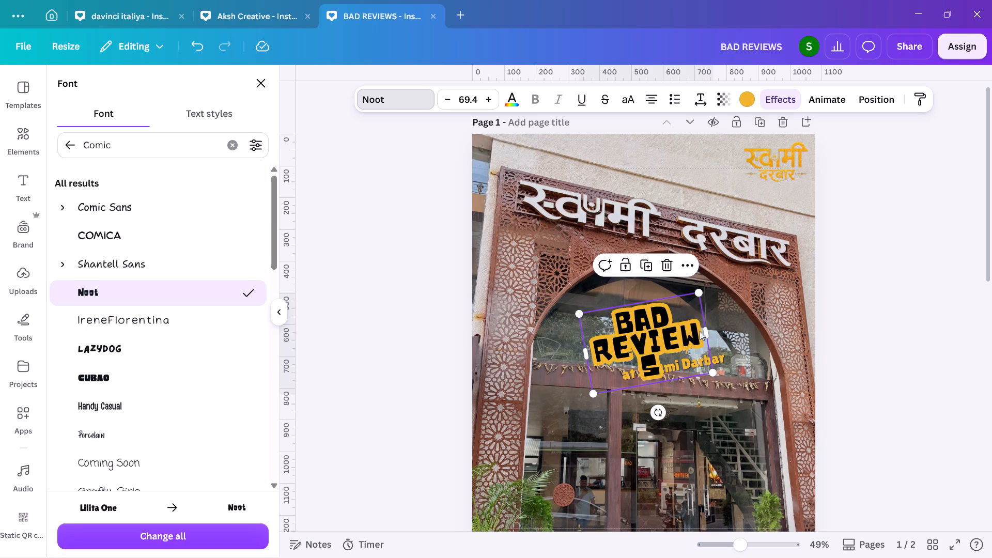
{"action": "left_click_drag", "start_coordinate": [708, 331], "coordinate": [714, 324]}
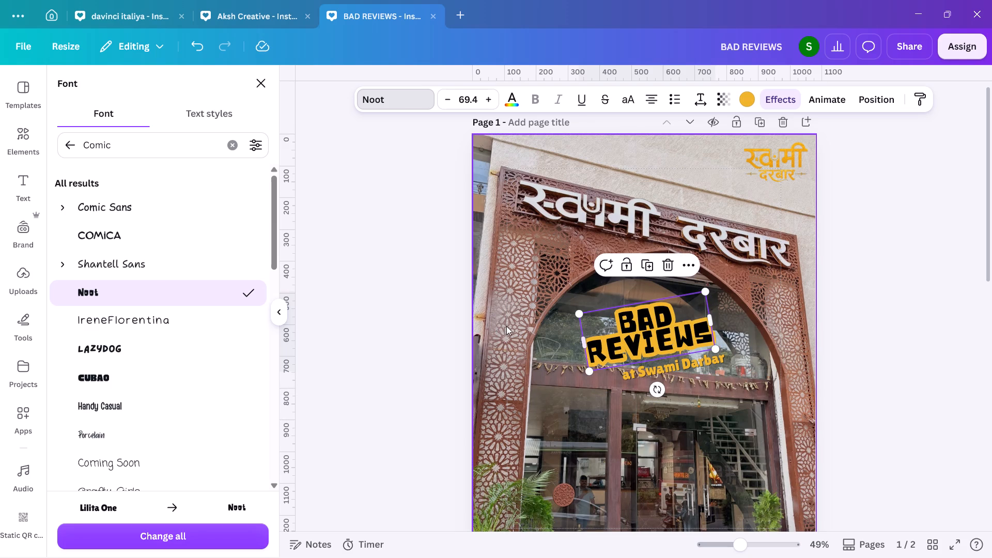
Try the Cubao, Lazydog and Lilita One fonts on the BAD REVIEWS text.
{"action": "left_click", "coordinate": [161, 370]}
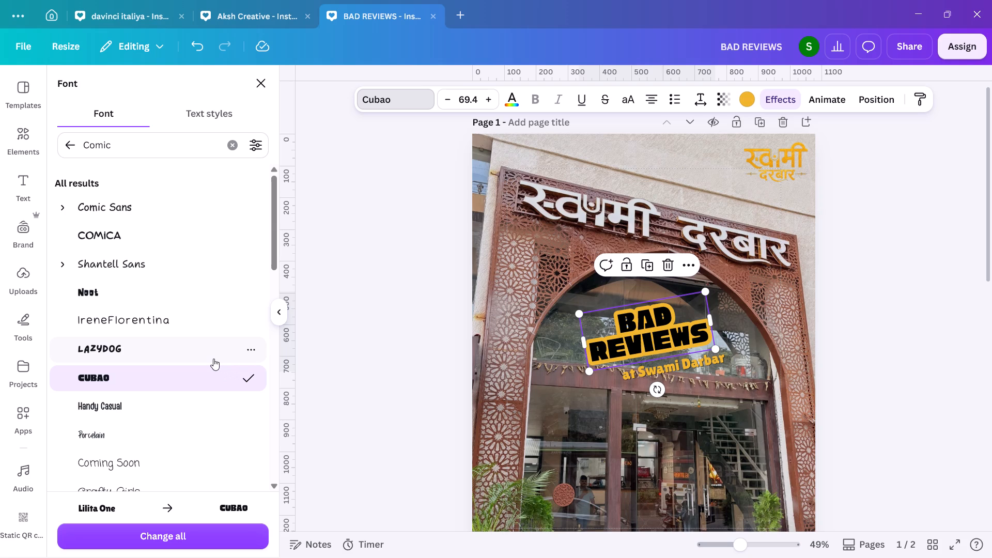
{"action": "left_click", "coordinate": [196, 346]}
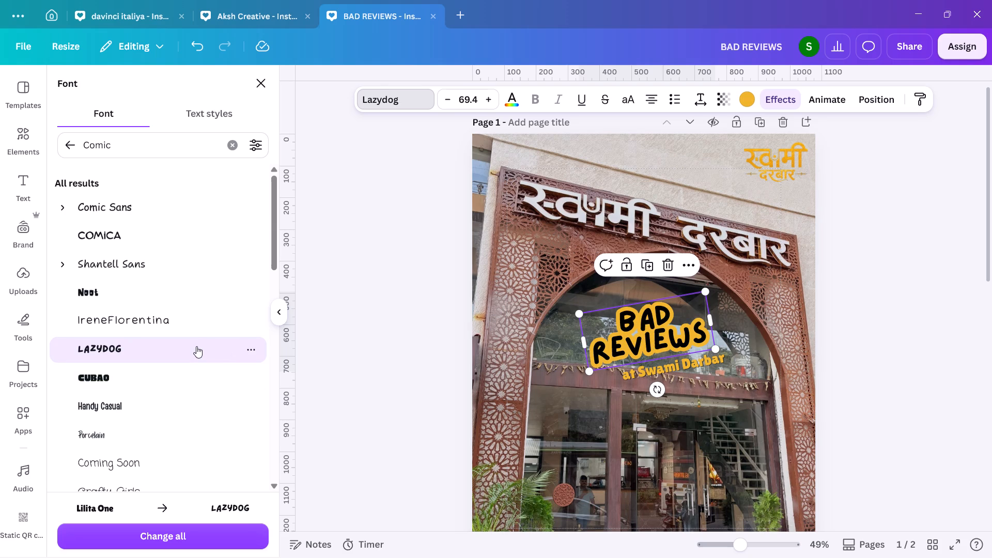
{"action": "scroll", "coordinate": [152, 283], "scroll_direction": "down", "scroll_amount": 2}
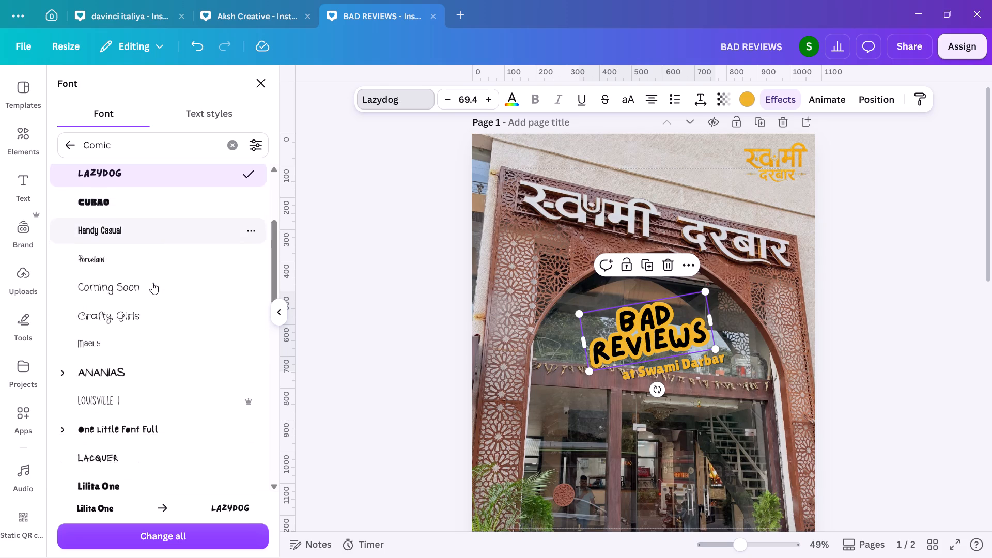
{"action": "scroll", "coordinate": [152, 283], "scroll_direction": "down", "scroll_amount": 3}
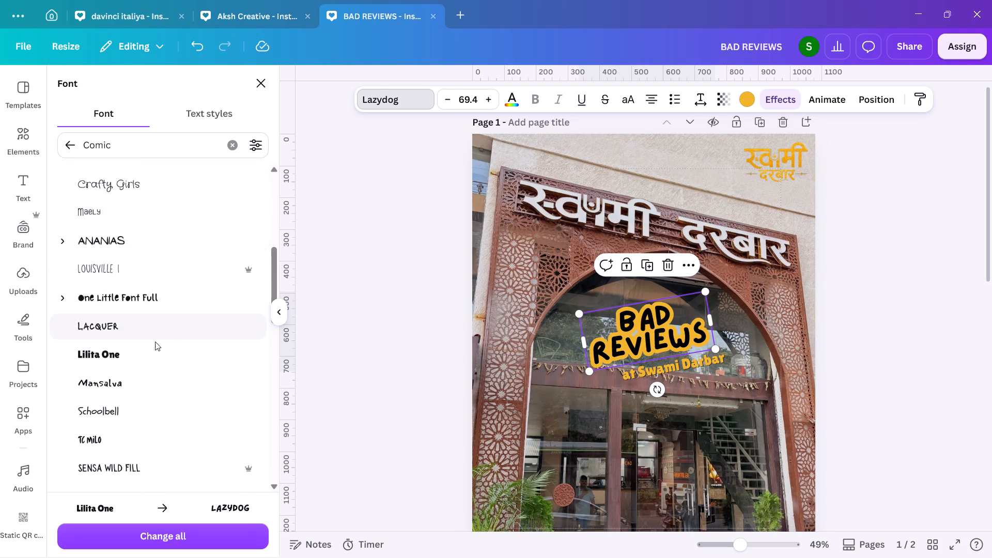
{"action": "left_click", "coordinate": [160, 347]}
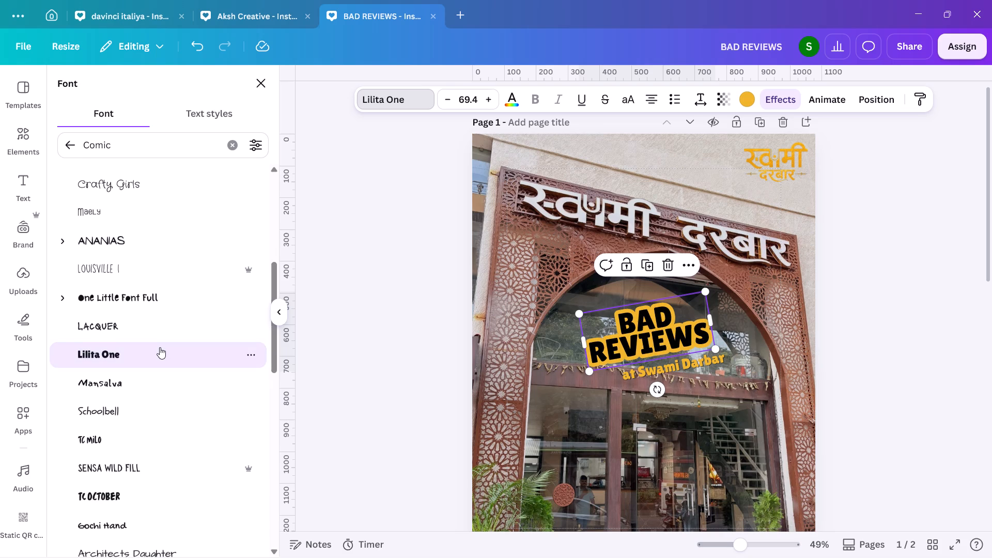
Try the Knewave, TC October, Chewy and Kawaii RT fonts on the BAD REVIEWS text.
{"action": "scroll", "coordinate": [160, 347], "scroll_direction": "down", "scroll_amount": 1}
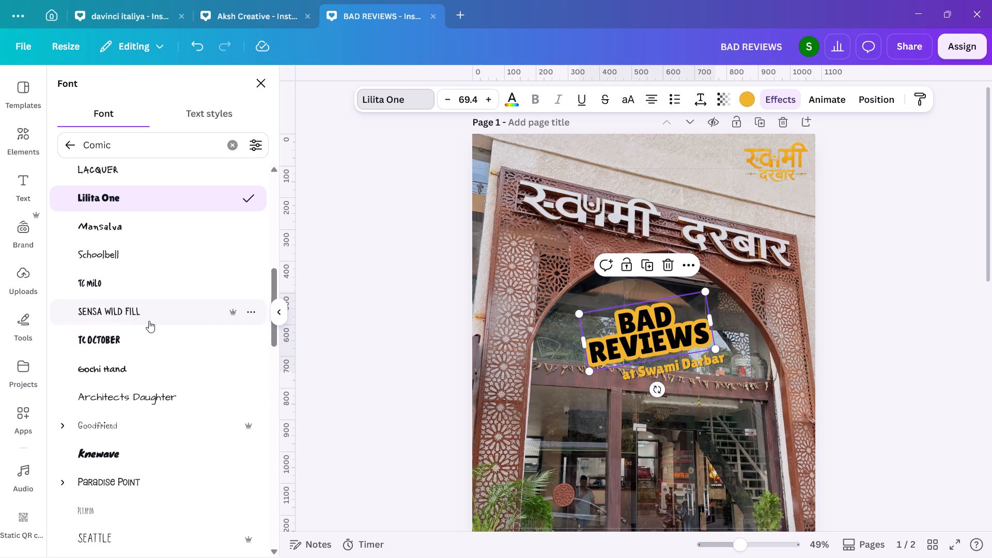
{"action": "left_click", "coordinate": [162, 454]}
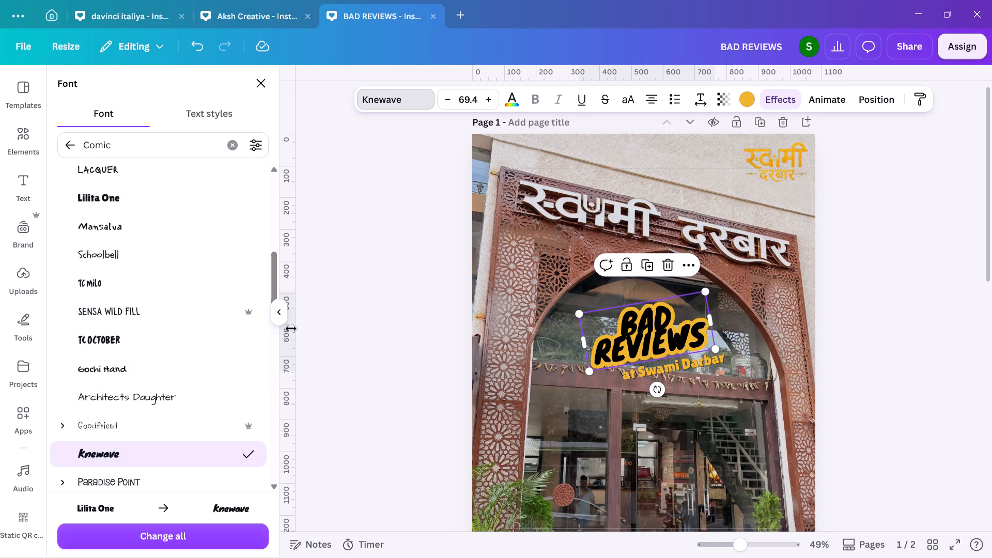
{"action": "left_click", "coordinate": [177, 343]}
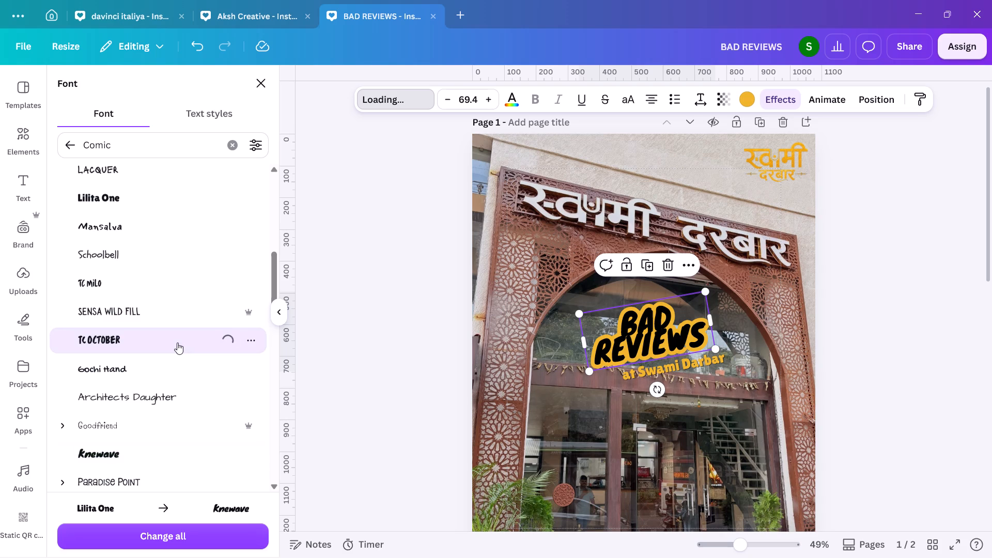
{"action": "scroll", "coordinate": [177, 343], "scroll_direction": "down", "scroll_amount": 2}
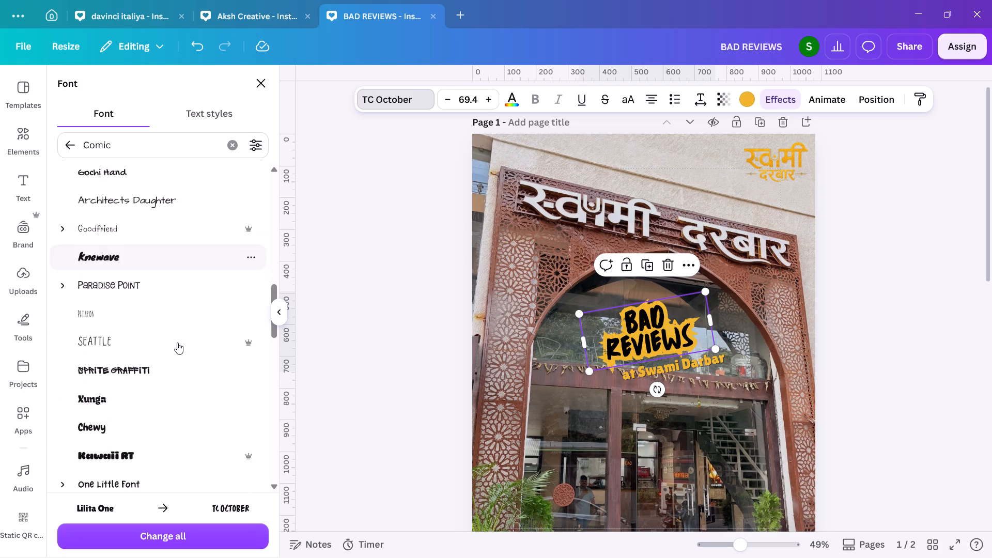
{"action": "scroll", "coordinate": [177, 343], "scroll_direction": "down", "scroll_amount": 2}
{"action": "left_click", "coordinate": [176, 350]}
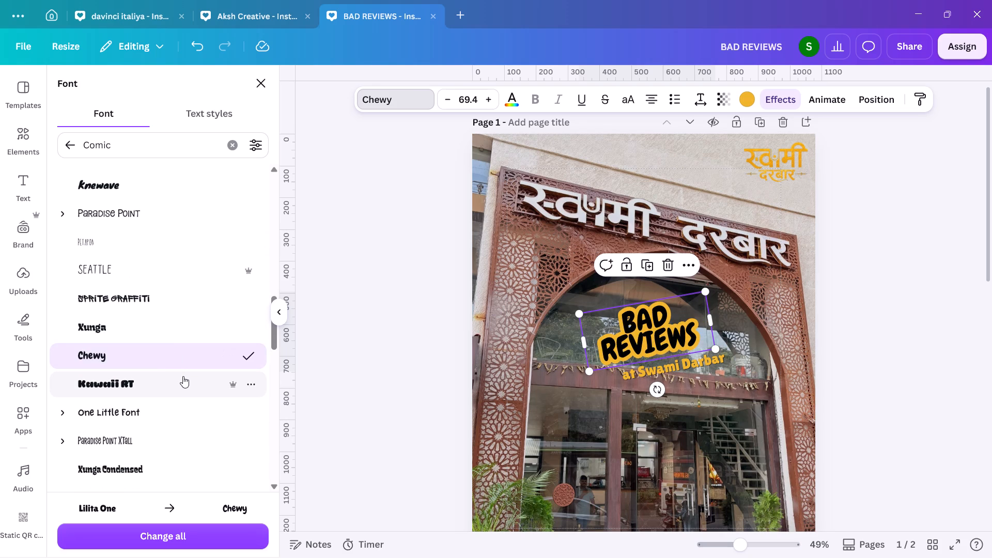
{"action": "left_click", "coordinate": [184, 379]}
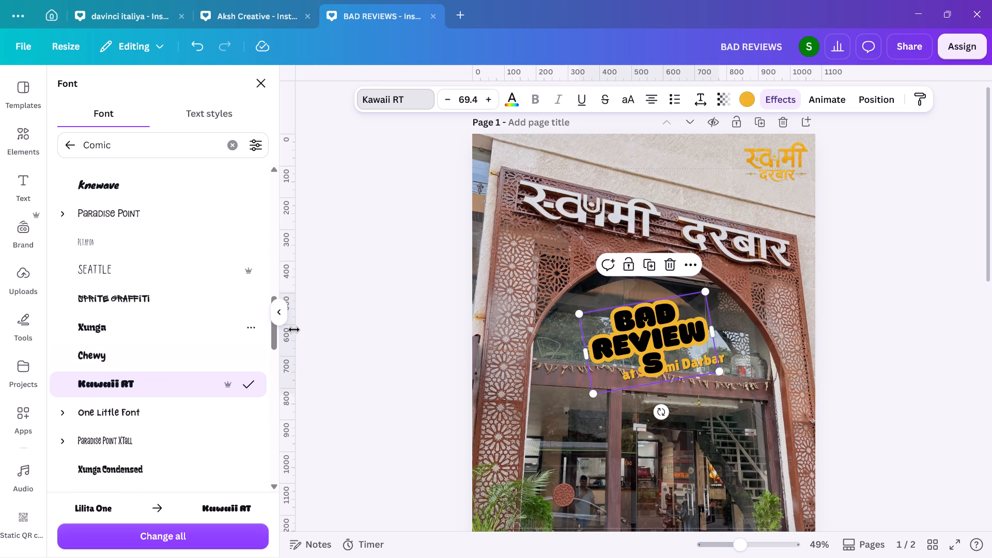
Set the BAD REVIEWS text in the Xunga Condensed font and enlarge it to size 94.6.
{"action": "scroll", "coordinate": [243, 328], "scroll_direction": "down", "scroll_amount": 1}
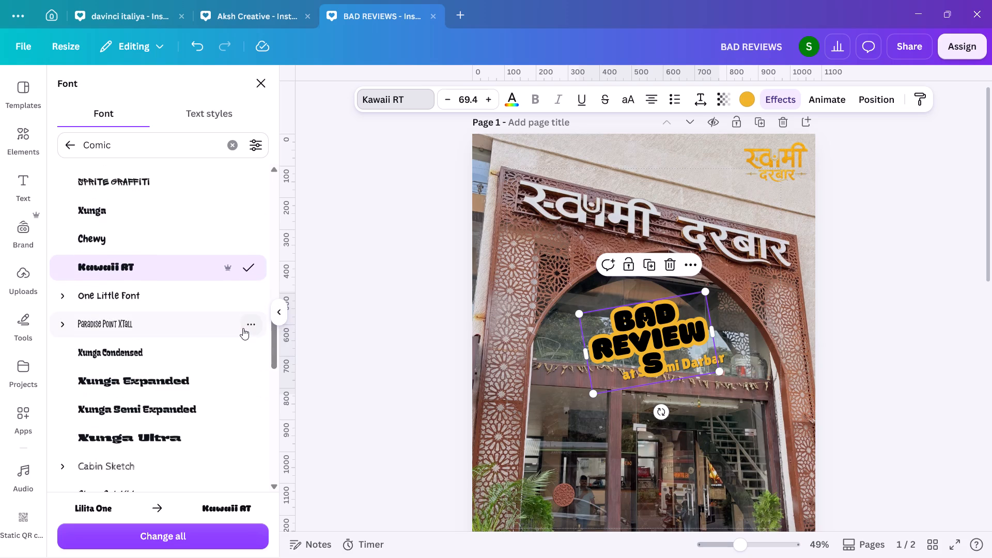
{"action": "scroll", "coordinate": [243, 328], "scroll_direction": "down", "scroll_amount": 1}
{"action": "left_click", "coordinate": [219, 330]}
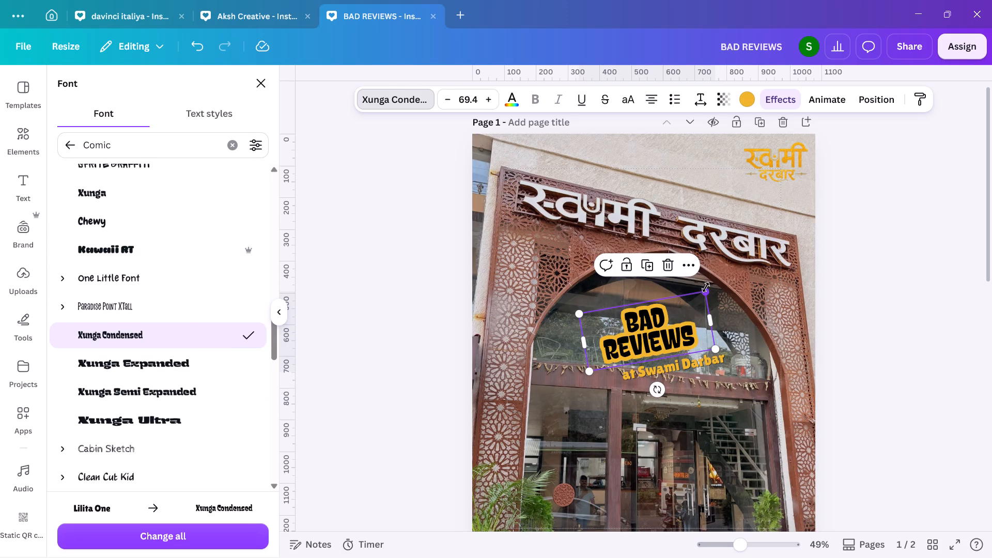
{"action": "left_click_drag", "start_coordinate": [706, 287], "coordinate": [736, 242]}
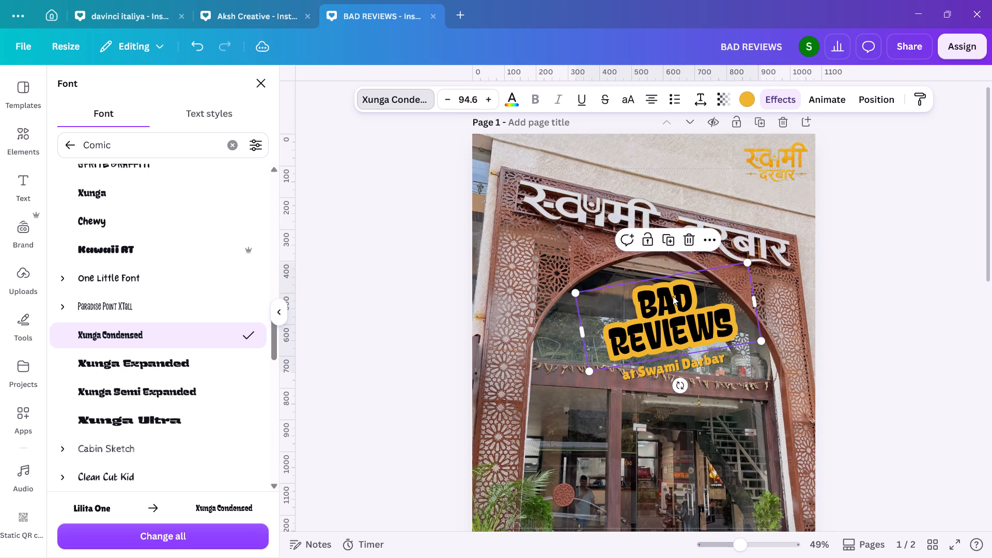
Centre the BAD REVIEWS text horizontally on the page.
{"action": "left_click", "coordinate": [891, 92]}
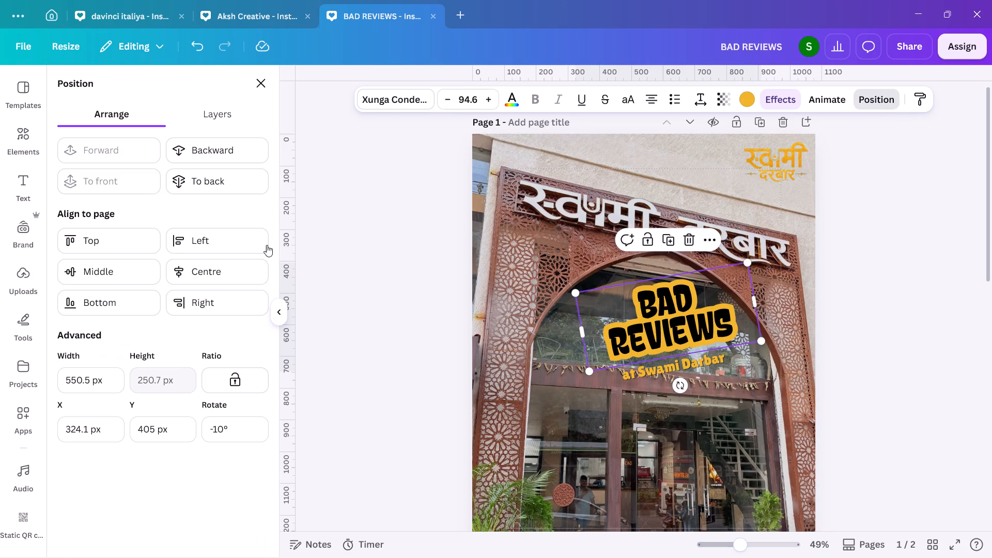
{"action": "left_click", "coordinate": [247, 274]}
{"action": "double_click", "coordinate": [415, 386]}
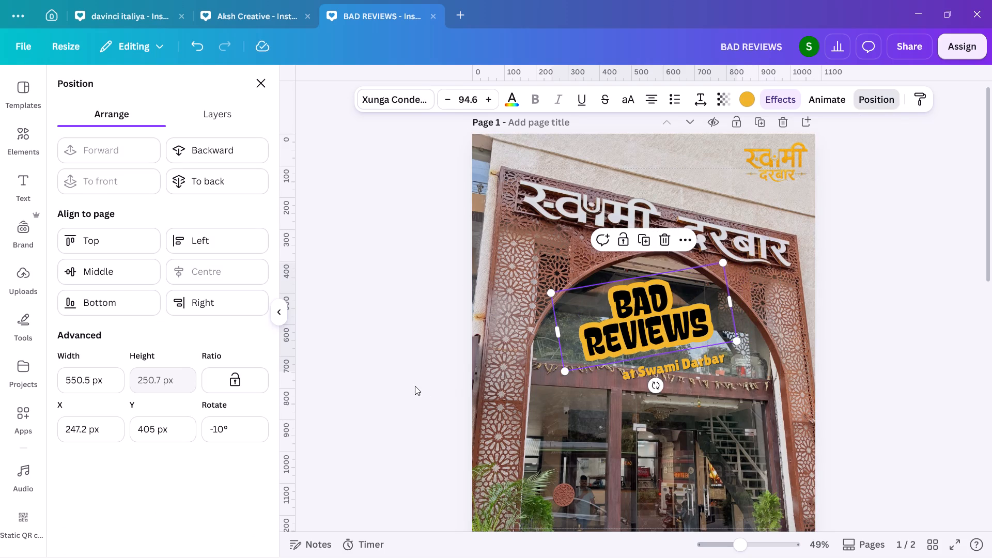
Nudge the "at Swami Darbar" caption slightly up and to the right so it sits close beneath the word REVIEWS.
{"action": "left_click_drag", "start_coordinate": [644, 371], "coordinate": [644, 367]}
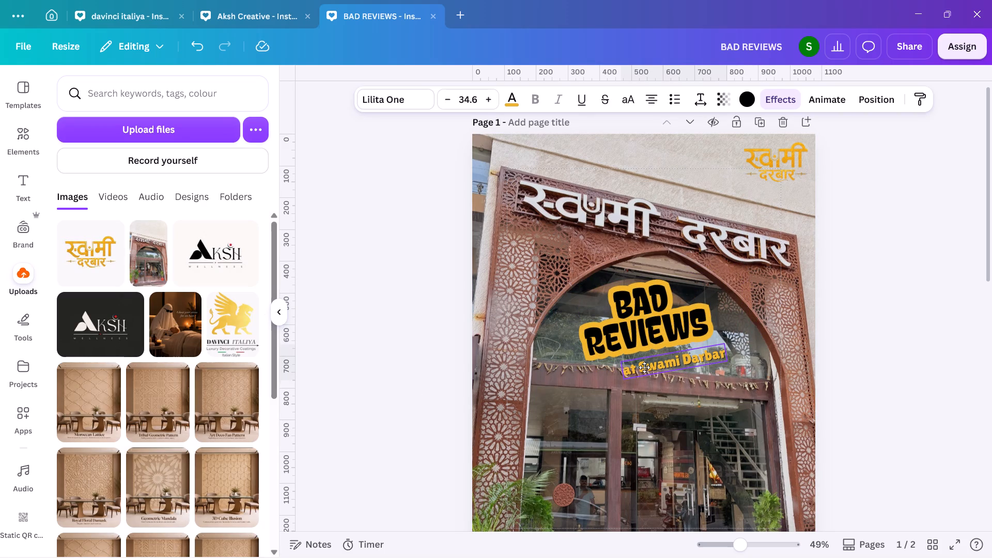
{"action": "left_click_drag", "start_coordinate": [644, 367], "coordinate": [647, 367]}
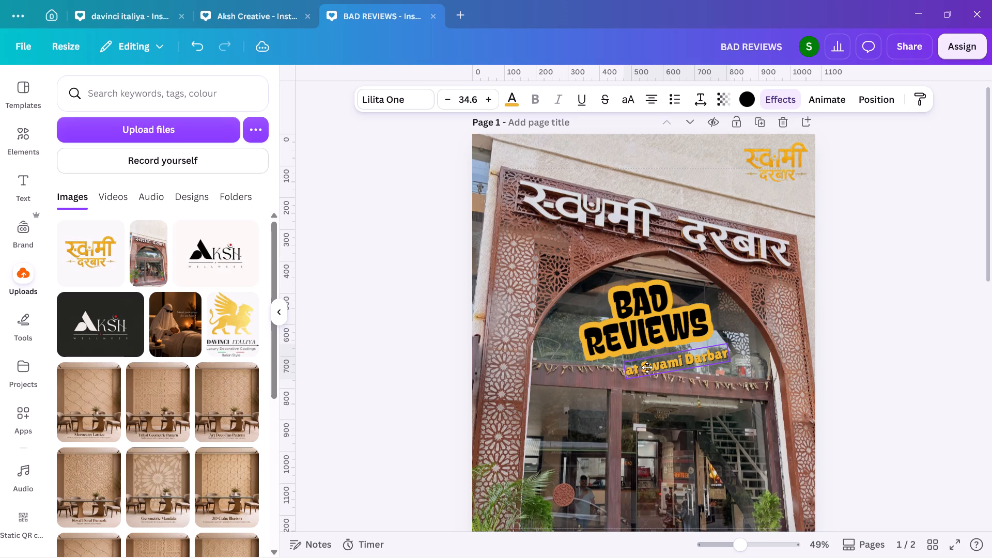
{"action": "left_click_drag", "start_coordinate": [647, 367], "coordinate": [647, 365]}
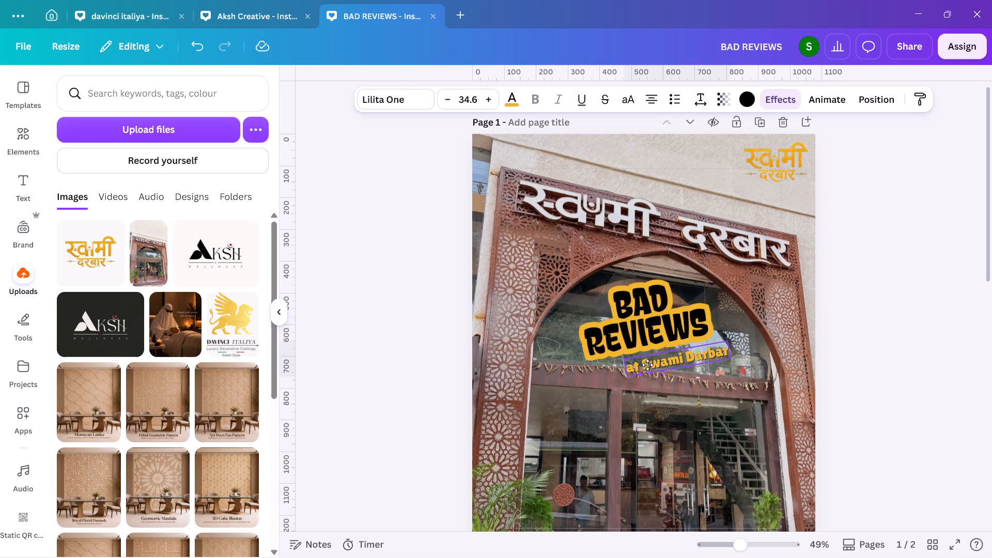
{"action": "left_click_drag", "start_coordinate": [647, 365], "coordinate": [648, 365]}
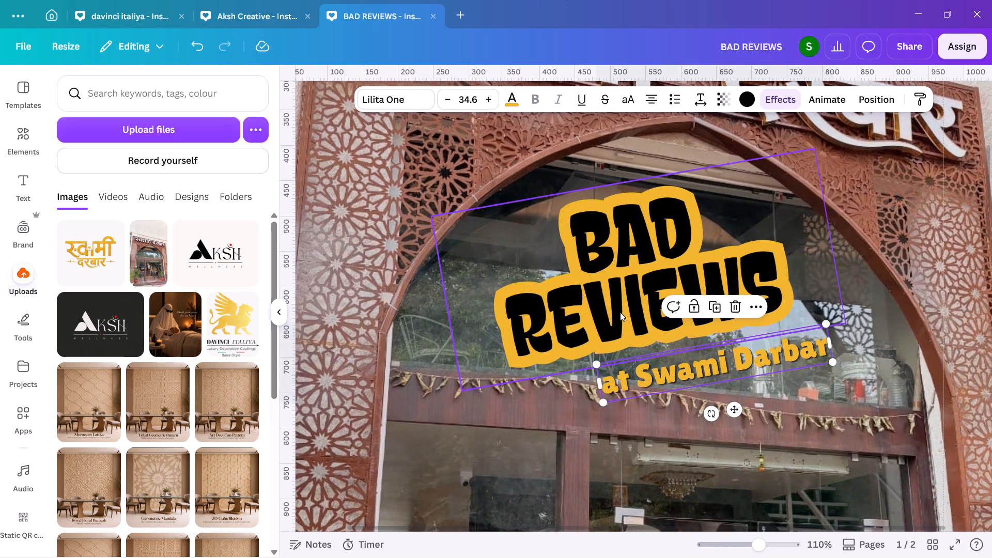
{"action": "left_click", "coordinate": [657, 380]}
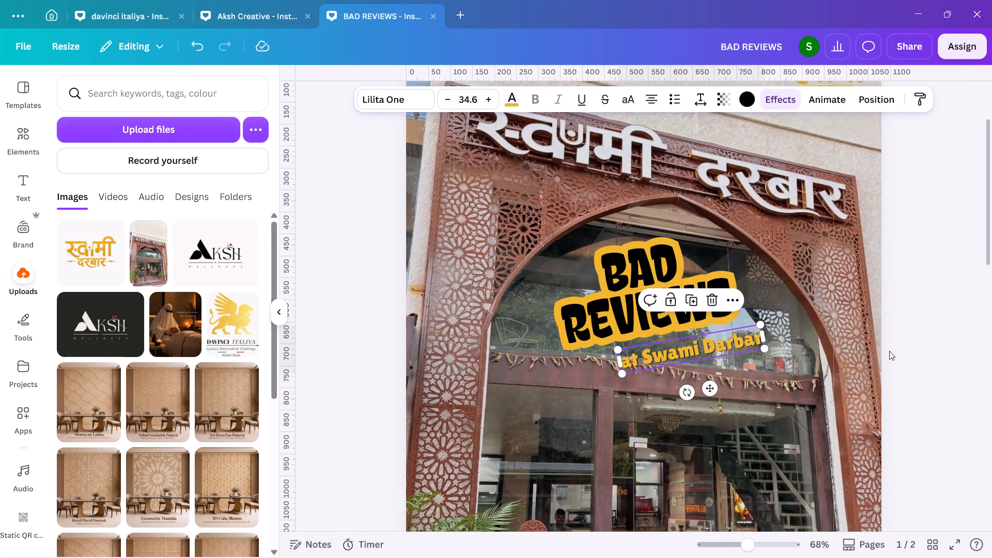
{"action": "double_click", "coordinate": [889, 351]}
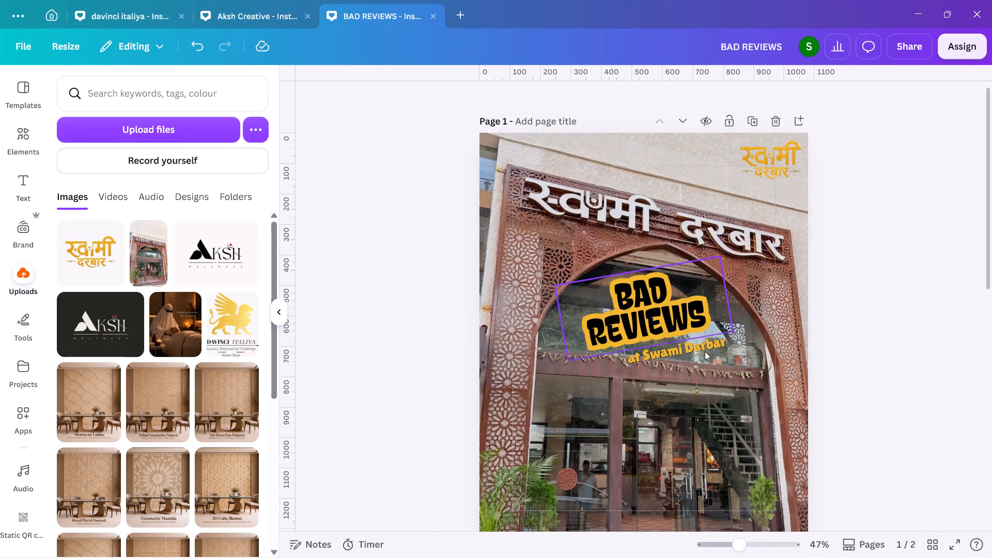
{"action": "left_click", "coordinate": [704, 352]}
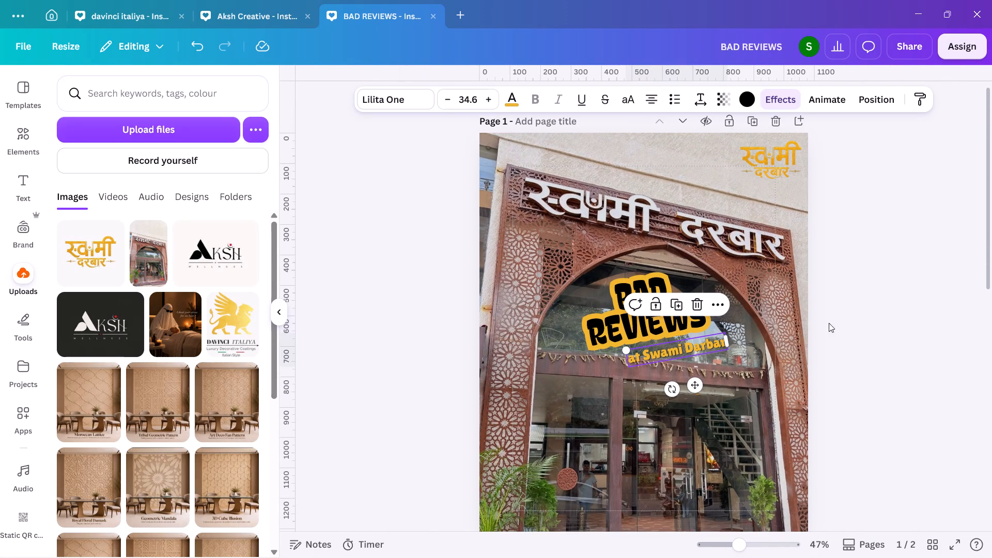
{"action": "double_click", "coordinate": [854, 335]}
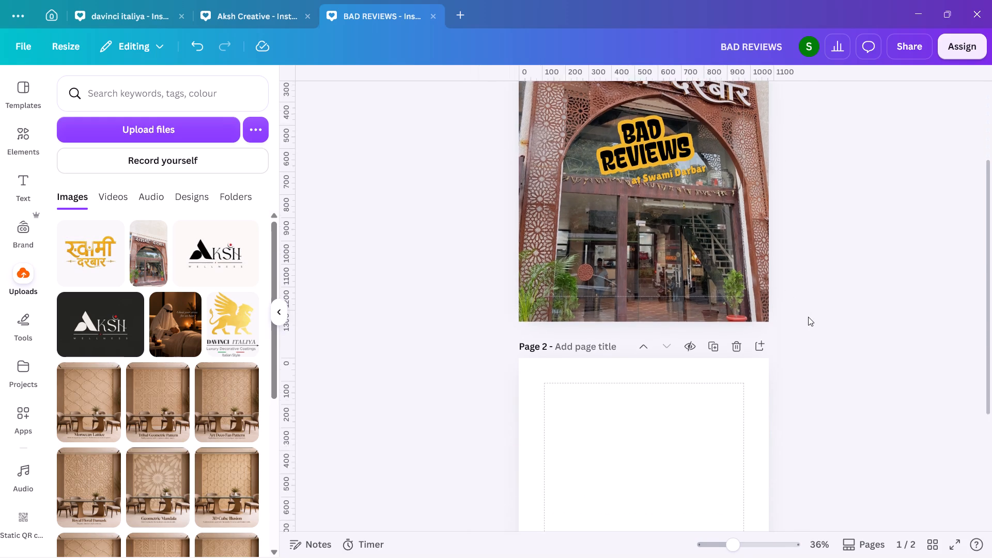
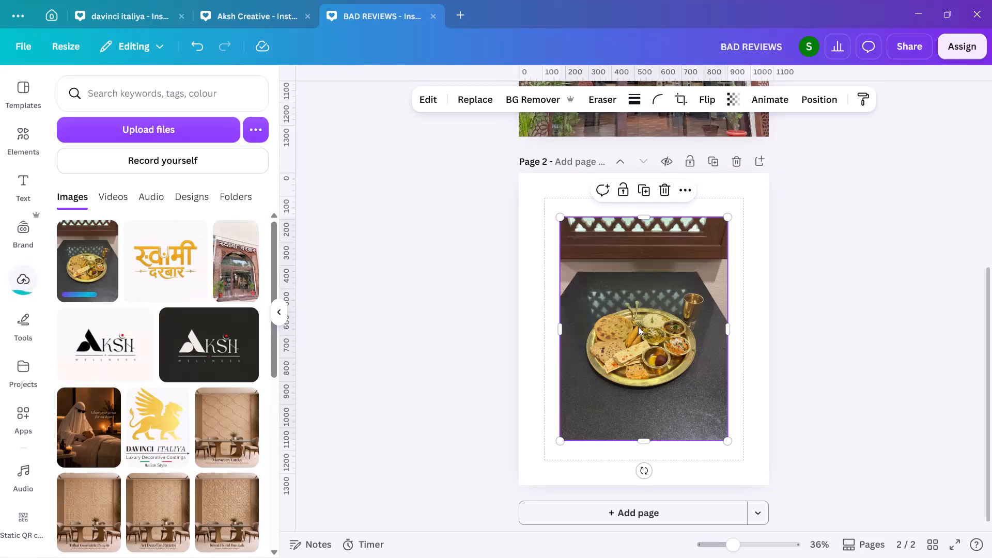
Enlarge the thali photo to fill all of page 2 and shift the image slightly upward within its frame.
{"action": "left_click_drag", "start_coordinate": [669, 349], "coordinate": [628, 307]}
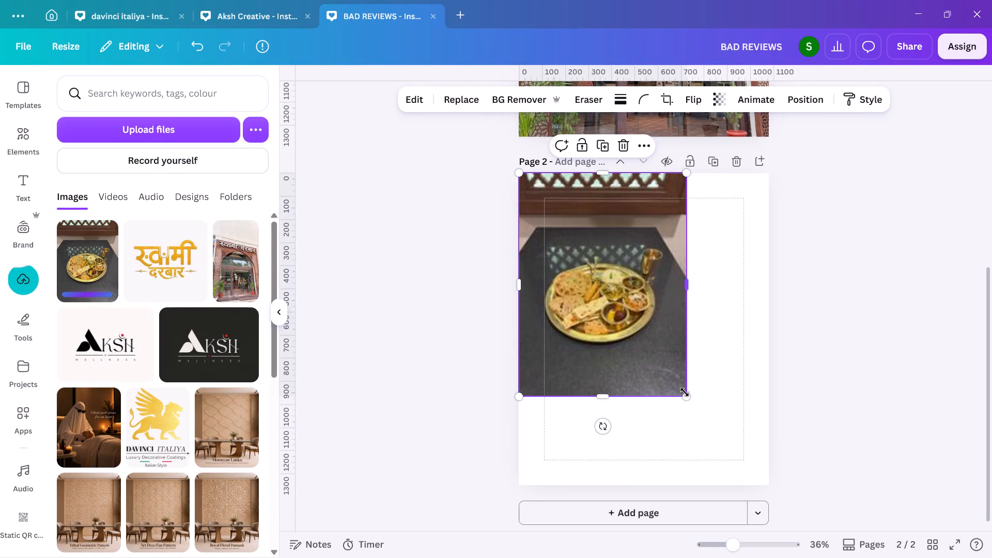
{"action": "left_click_drag", "start_coordinate": [685, 394], "coordinate": [798, 450]}
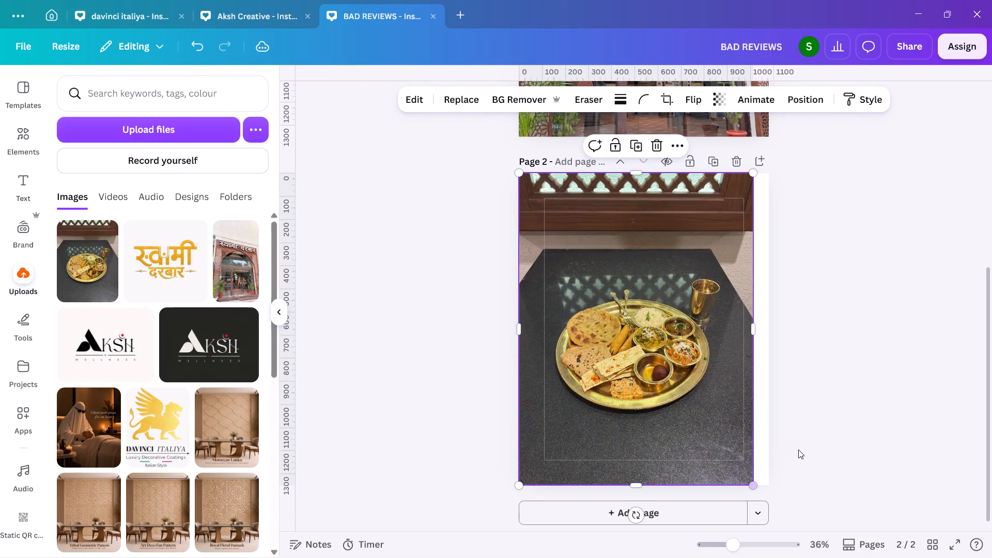
{"action": "left_click_drag", "start_coordinate": [750, 326], "coordinate": [765, 322]}
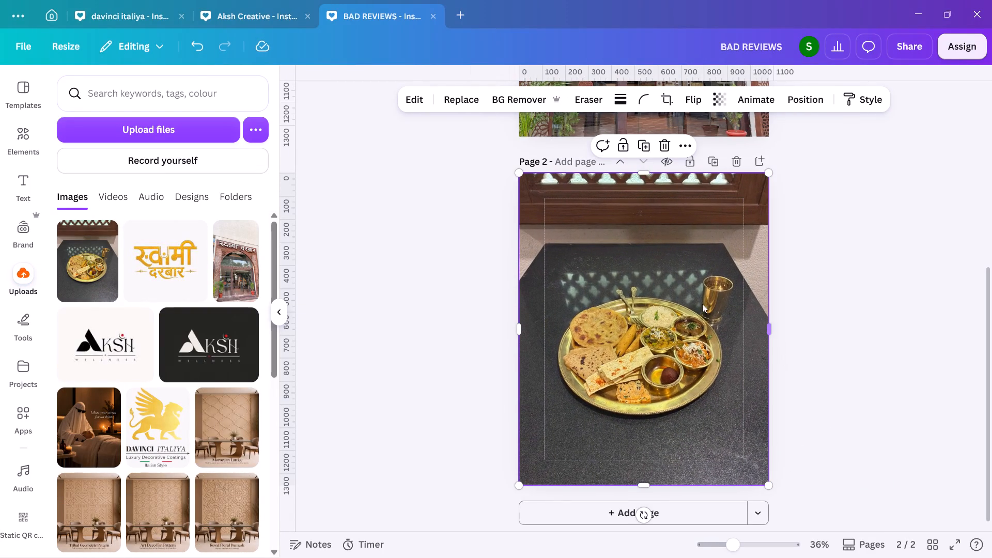
{"action": "double_click", "coordinate": [682, 300]}
{"action": "left_click_drag", "start_coordinate": [682, 300], "coordinate": [685, 268]}
{"action": "left_click", "coordinate": [788, 286]}
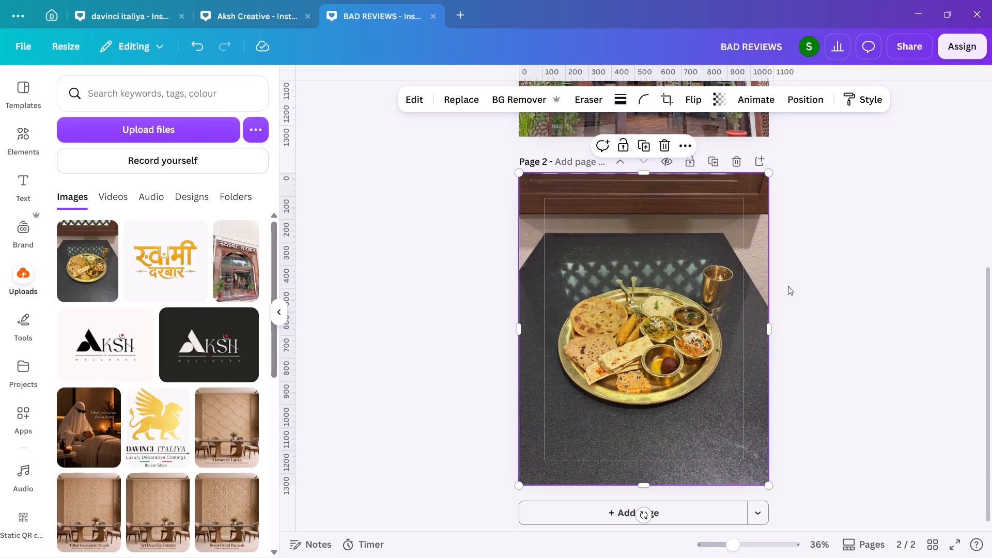
{"action": "left_click", "coordinate": [788, 286]}
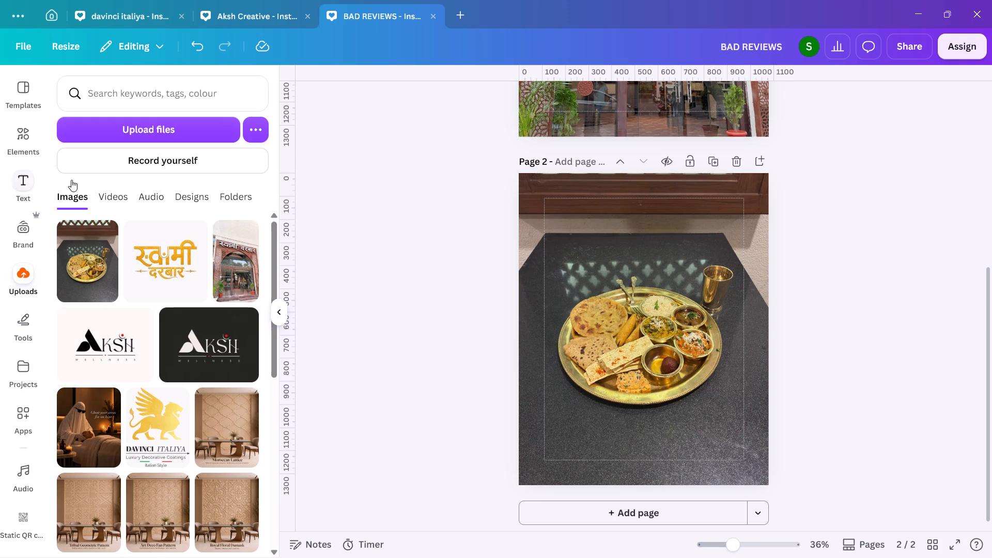
Add a golden-yellow square to page 2 and place it in the page's lower-right corner, aligned to the margin guides.
{"action": "key", "text": "r"}
{"action": "scroll", "coordinate": [345, 319], "scroll_direction": "right", "scroll_amount": 3}
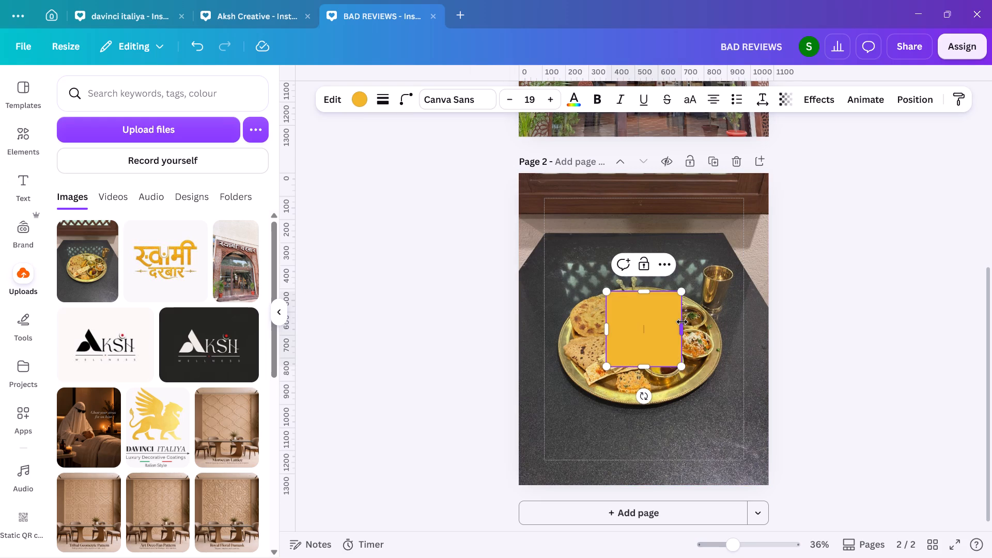
{"action": "scroll", "coordinate": [679, 322], "scroll_direction": "right", "scroll_amount": 1}
{"action": "double_click", "coordinate": [848, 354]}
{"action": "left_click_drag", "start_coordinate": [654, 339], "coordinate": [726, 458]}
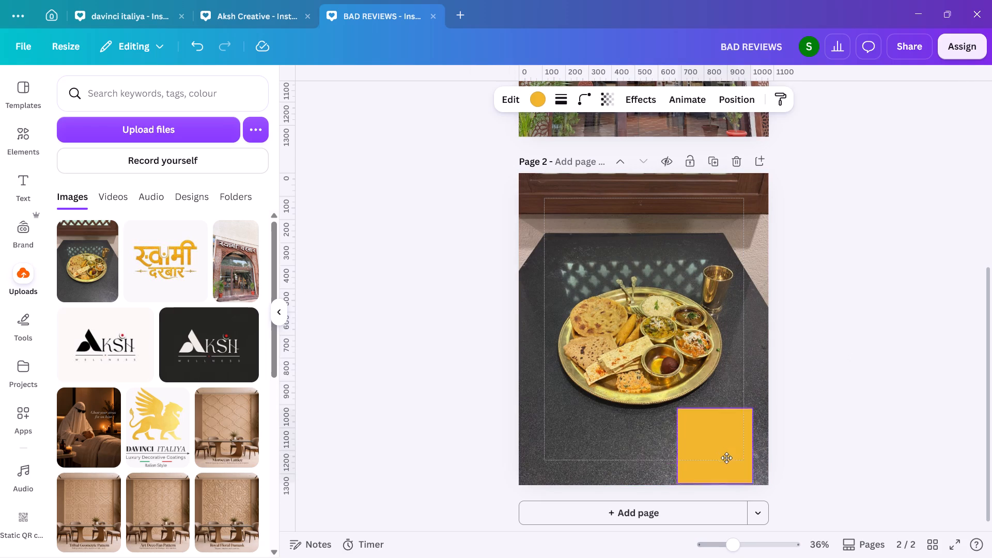
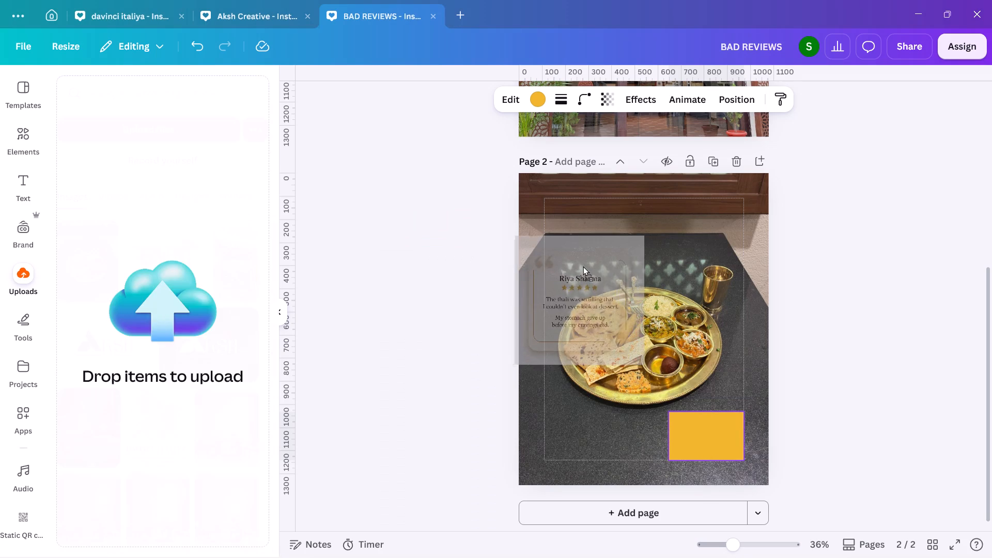
{"action": "left_click_drag", "start_coordinate": [583, 266], "coordinate": [583, 265]}
Delete the yellow placeholder rectangle near the lower-right corner of page 2.
{"action": "left_click", "coordinate": [716, 457]}
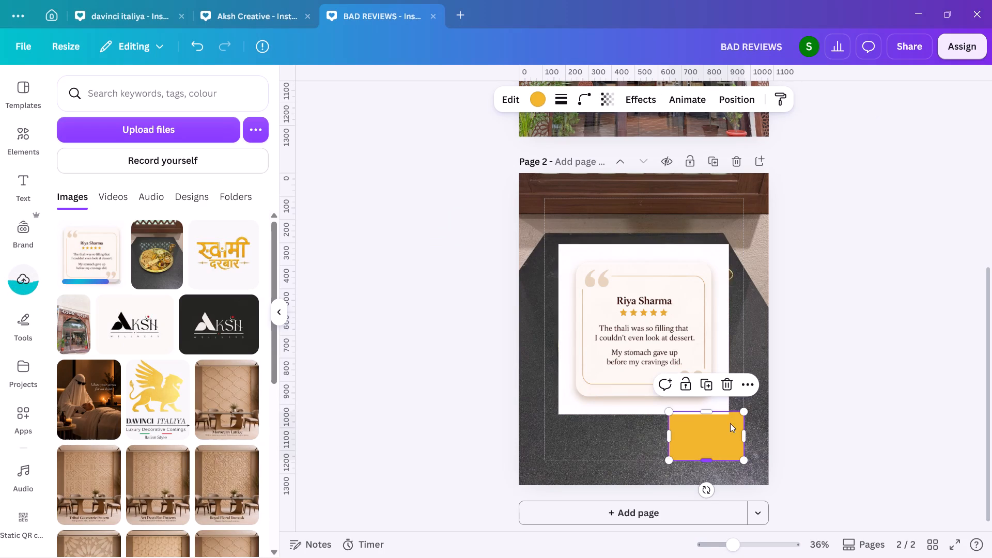
{"action": "left_click", "coordinate": [721, 387]}
Crop the white margins off all four sides of the review card image, to about 588 by 582.
{"action": "left_click", "coordinate": [615, 292]}
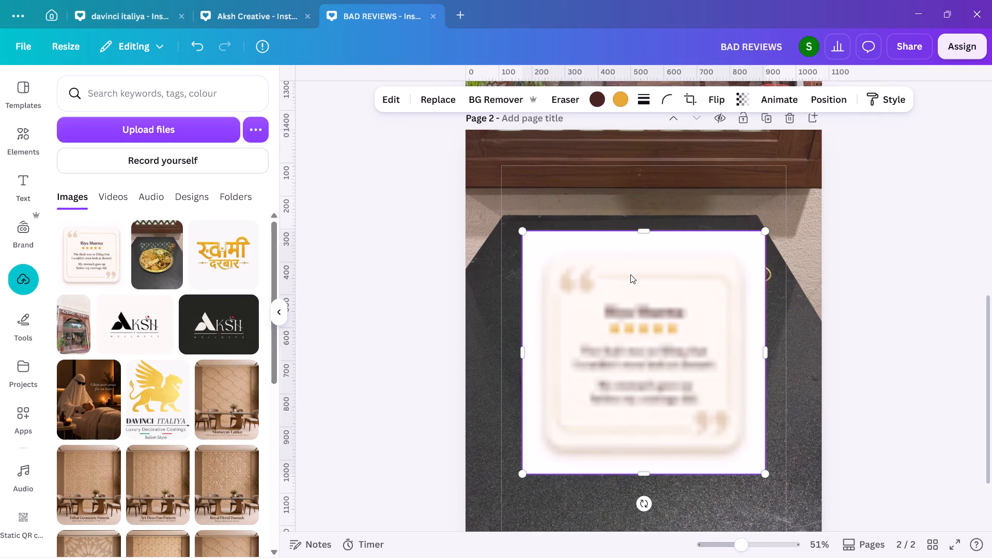
{"action": "left_click_drag", "start_coordinate": [654, 230], "coordinate": [654, 256]}
{"action": "left_click_drag", "start_coordinate": [769, 342], "coordinate": [750, 341]}
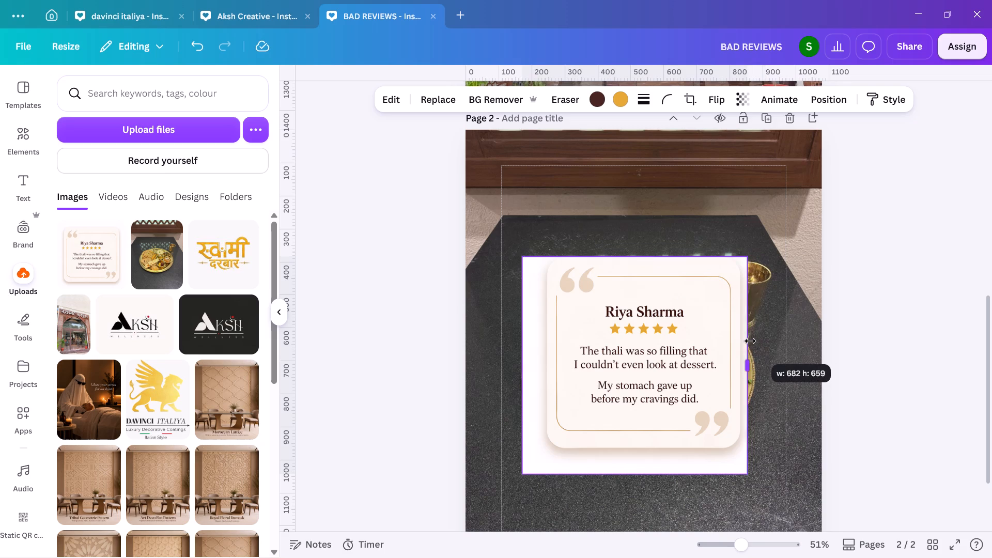
{"action": "left_click_drag", "start_coordinate": [750, 341], "coordinate": [746, 340]}
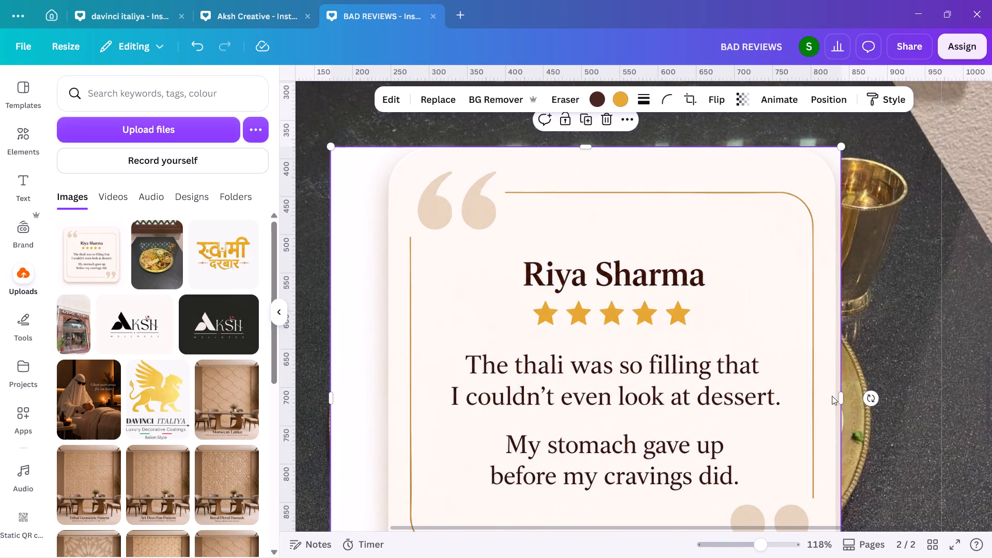
{"action": "left_click_drag", "start_coordinate": [838, 400], "coordinate": [834, 401]}
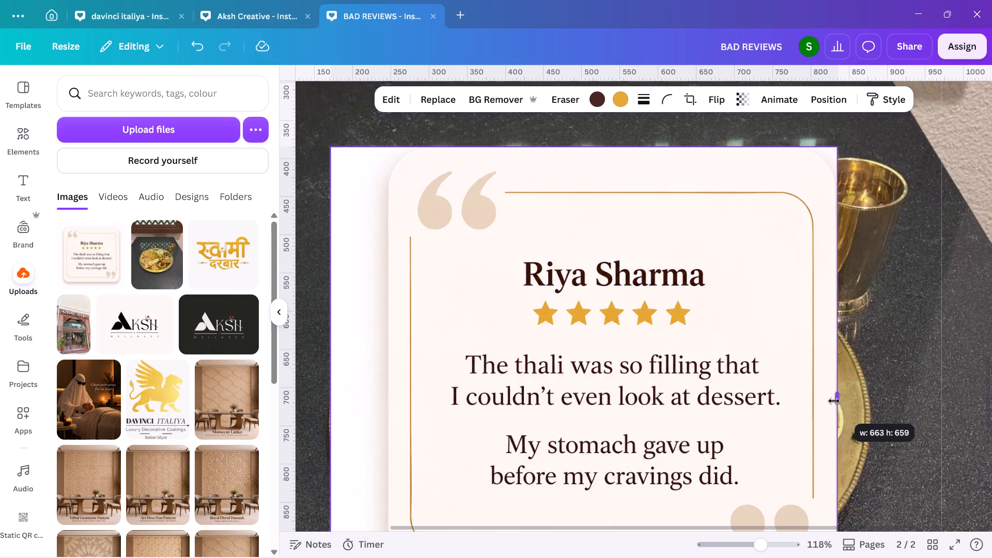
{"action": "left_click_drag", "start_coordinate": [834, 401], "coordinate": [833, 401]}
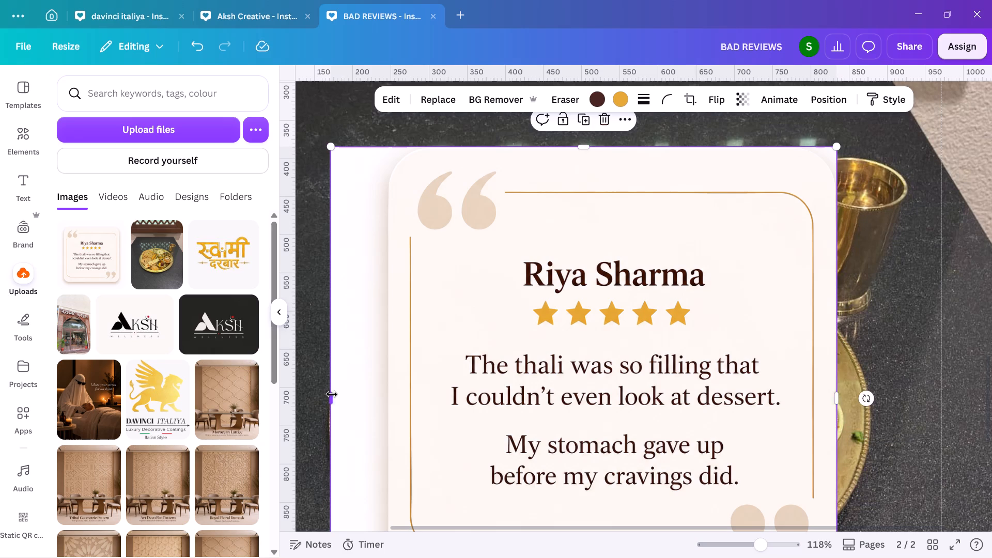
{"action": "left_click_drag", "start_coordinate": [332, 394], "coordinate": [389, 396]}
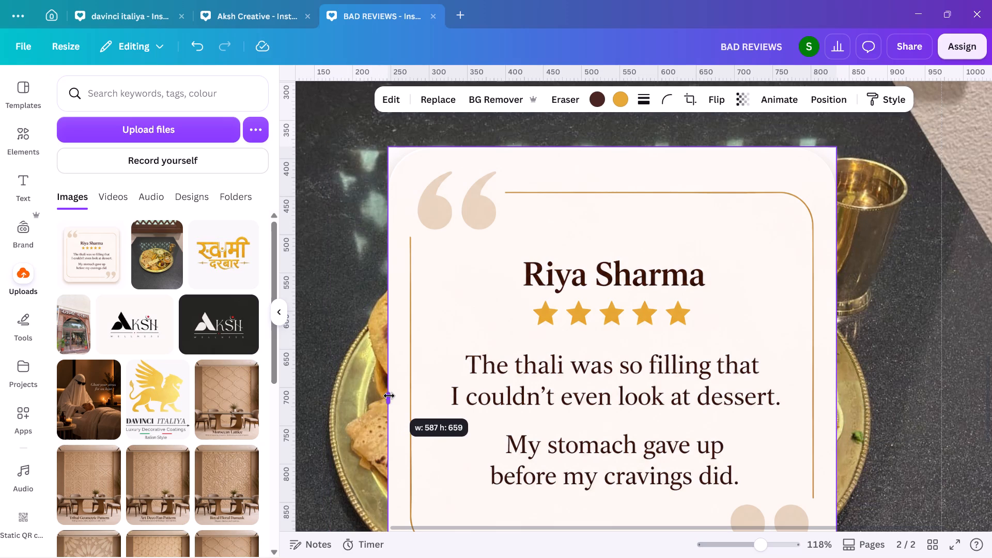
{"action": "left_click_drag", "start_coordinate": [389, 396], "coordinate": [389, 396]}
{"action": "scroll", "coordinate": [389, 396], "scroll_direction": "down", "scroll_amount": 2}
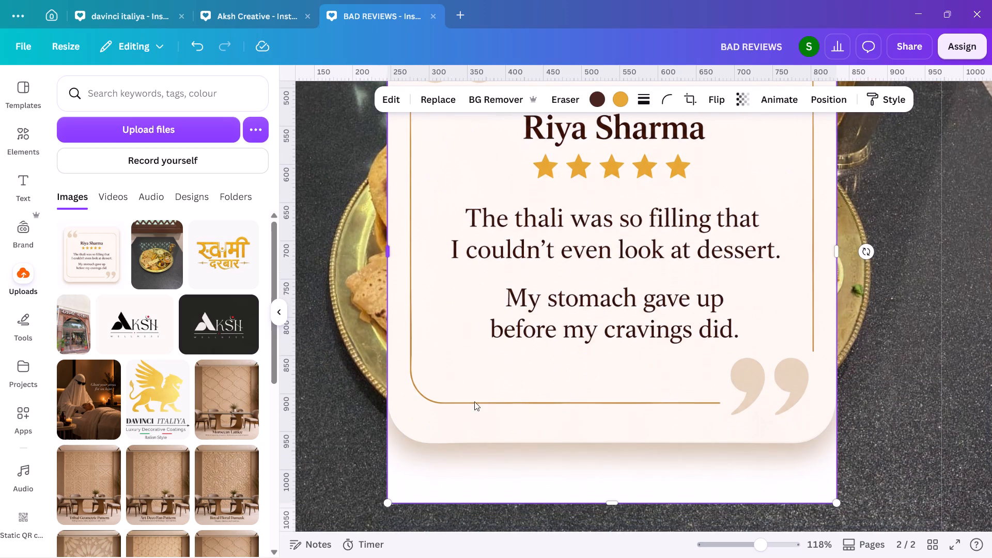
{"action": "left_click_drag", "start_coordinate": [616, 503], "coordinate": [622, 449]}
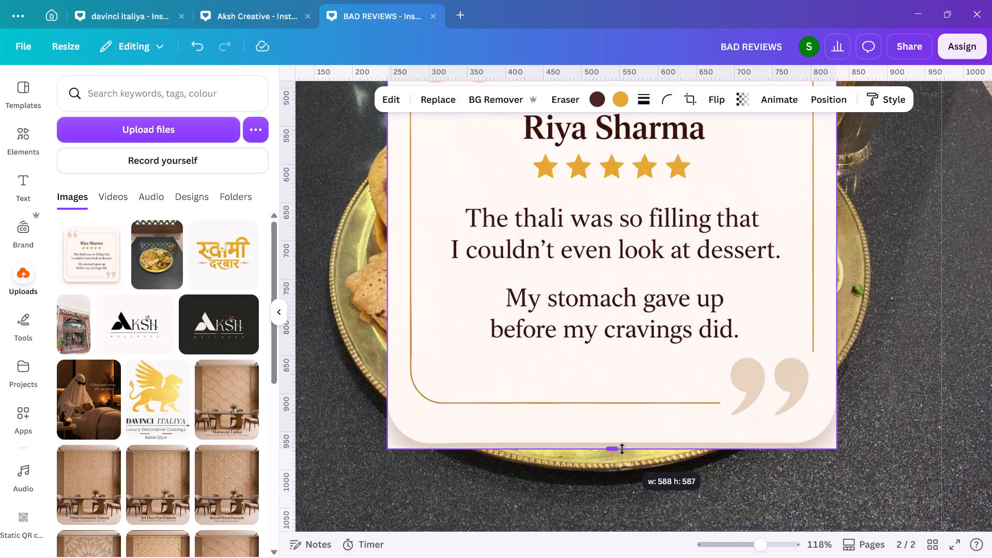
{"action": "left_click_drag", "start_coordinate": [622, 449], "coordinate": [622, 445]}
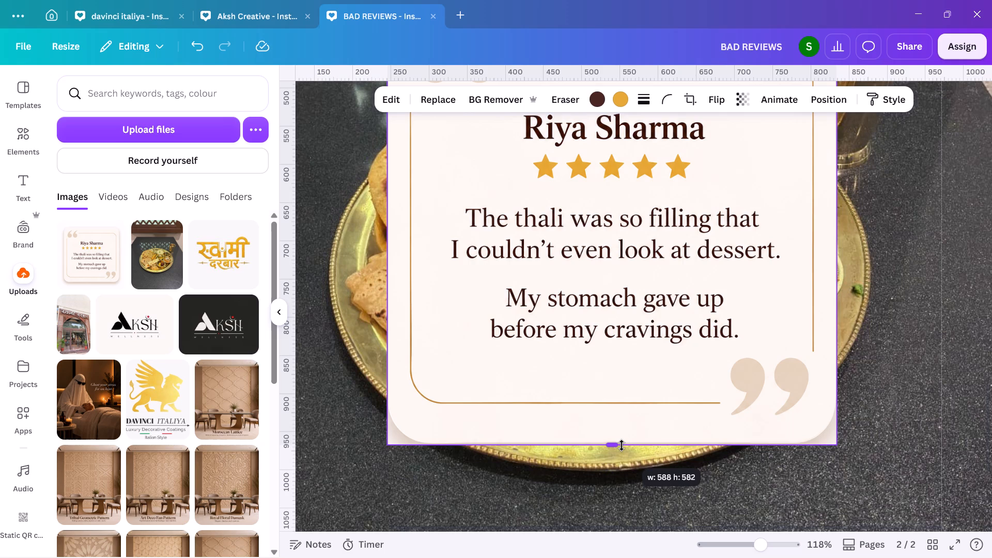
{"action": "left_click_drag", "start_coordinate": [622, 445], "coordinate": [621, 444]}
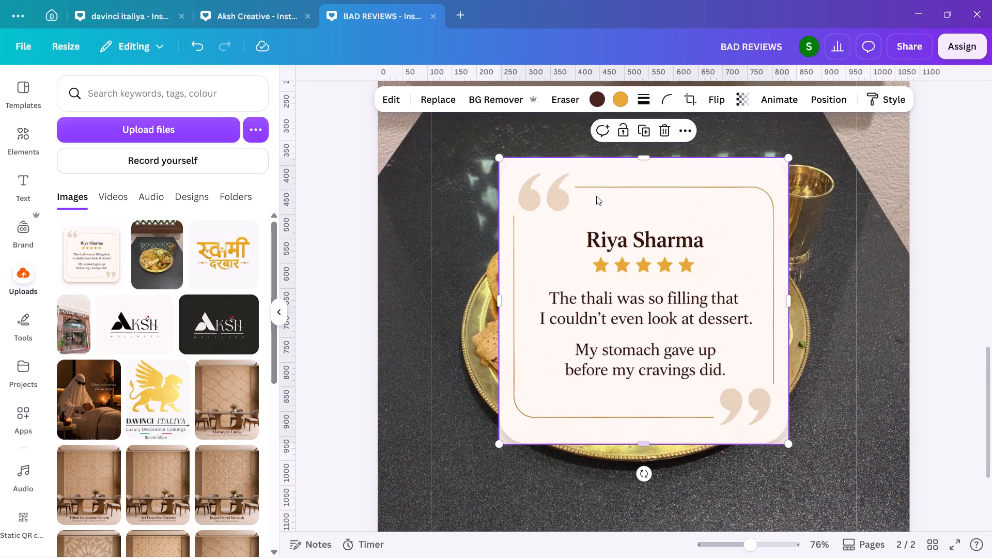
Set the review card's corner rounding to 65.
{"action": "left_click", "coordinate": [664, 107]}
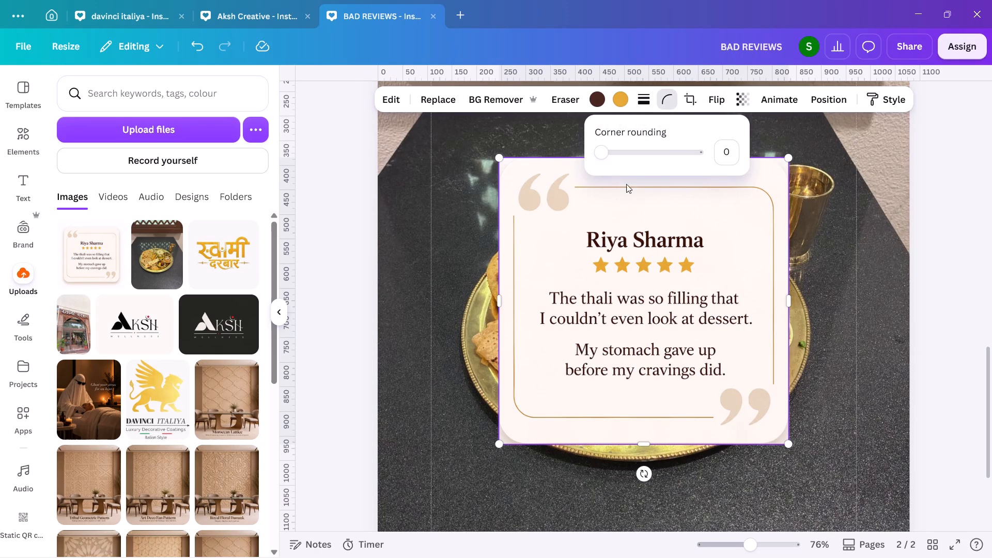
{"action": "left_click_drag", "start_coordinate": [602, 153], "coordinate": [656, 160]}
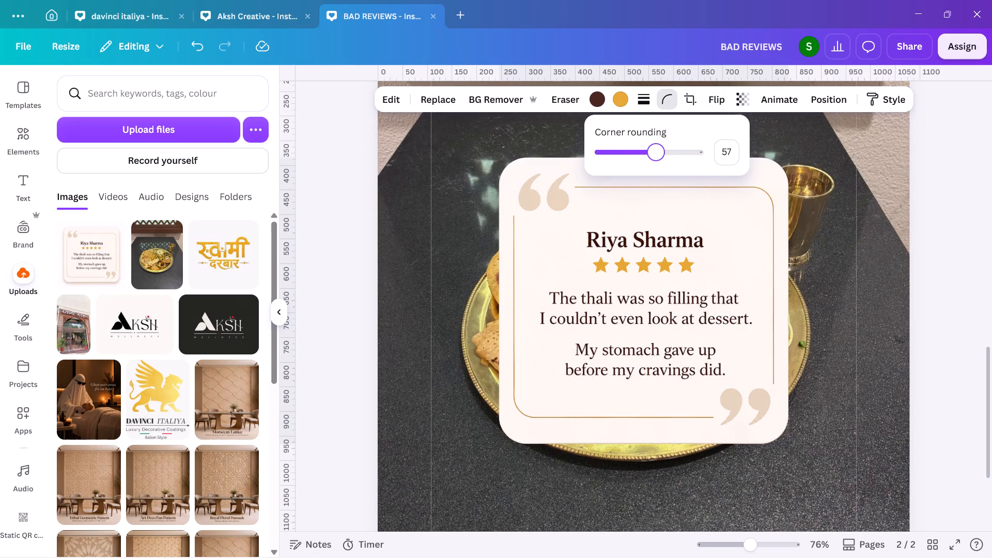
{"action": "left_click_drag", "start_coordinate": [656, 160], "coordinate": [663, 161]}
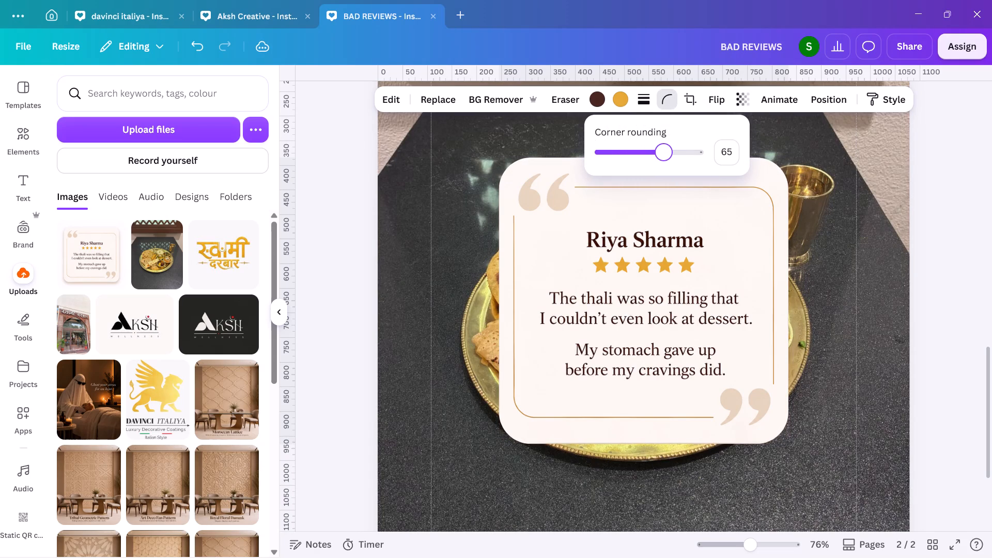
{"action": "left_click_drag", "start_coordinate": [663, 161], "coordinate": [663, 162]}
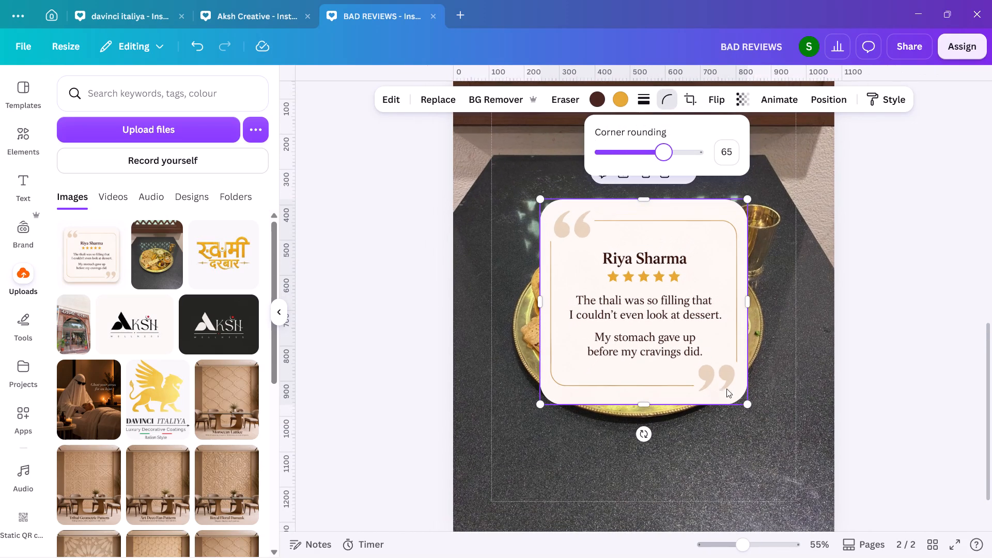
Shrink the review card to less than half the page width and move it to page 2's lower-right corner.
{"action": "left_click_drag", "start_coordinate": [745, 403], "coordinate": [651, 320]}
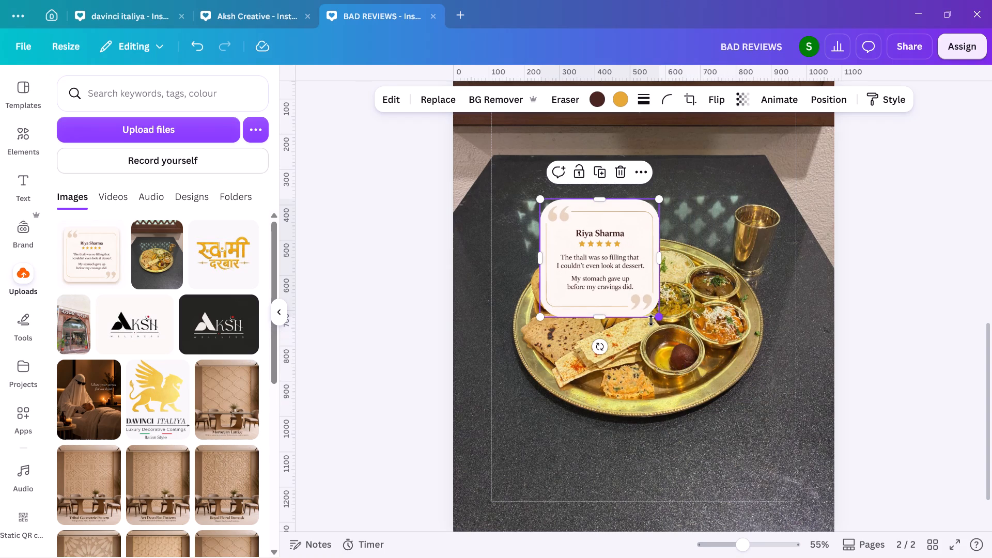
{"action": "left_click_drag", "start_coordinate": [609, 258], "coordinate": [770, 465]}
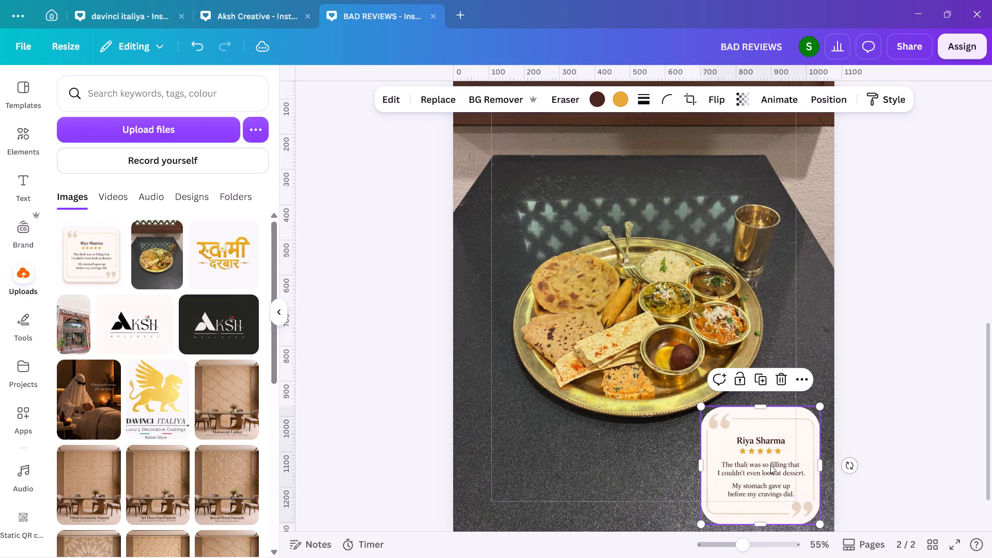
{"action": "scroll", "coordinate": [770, 465], "scroll_direction": "down", "scroll_amount": 1}
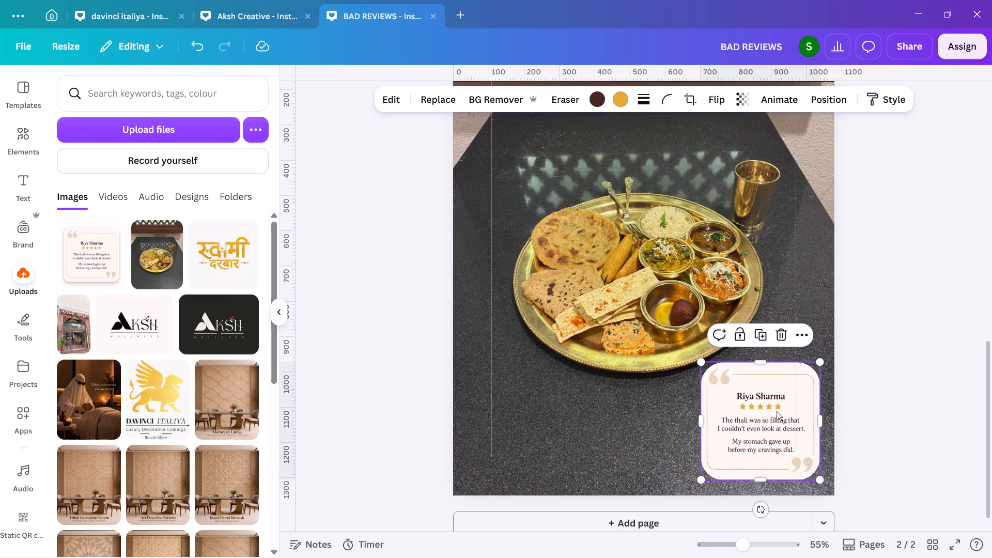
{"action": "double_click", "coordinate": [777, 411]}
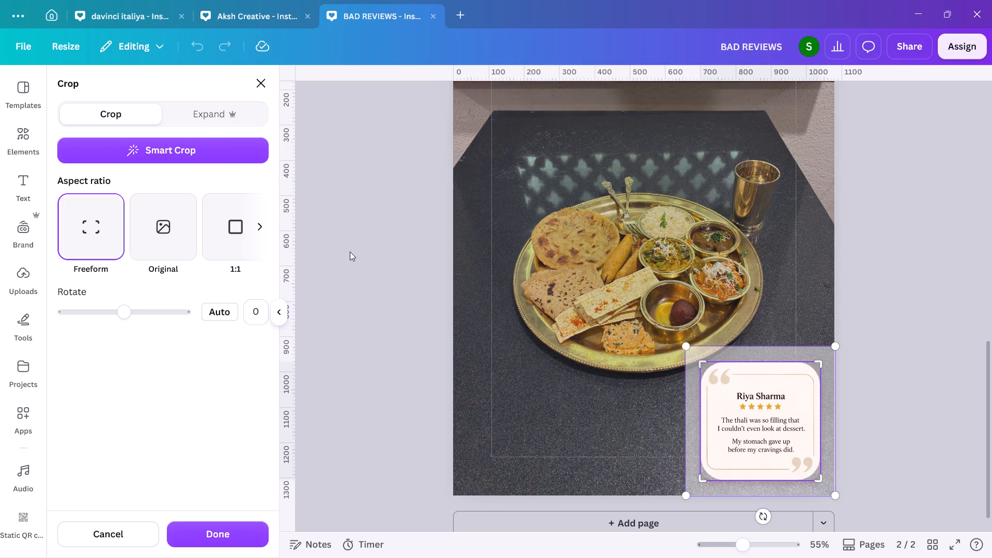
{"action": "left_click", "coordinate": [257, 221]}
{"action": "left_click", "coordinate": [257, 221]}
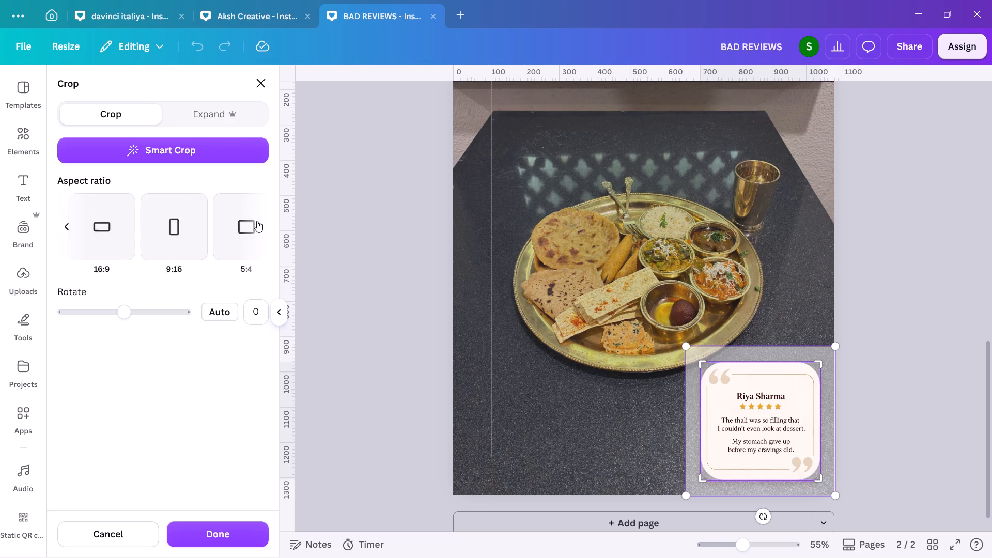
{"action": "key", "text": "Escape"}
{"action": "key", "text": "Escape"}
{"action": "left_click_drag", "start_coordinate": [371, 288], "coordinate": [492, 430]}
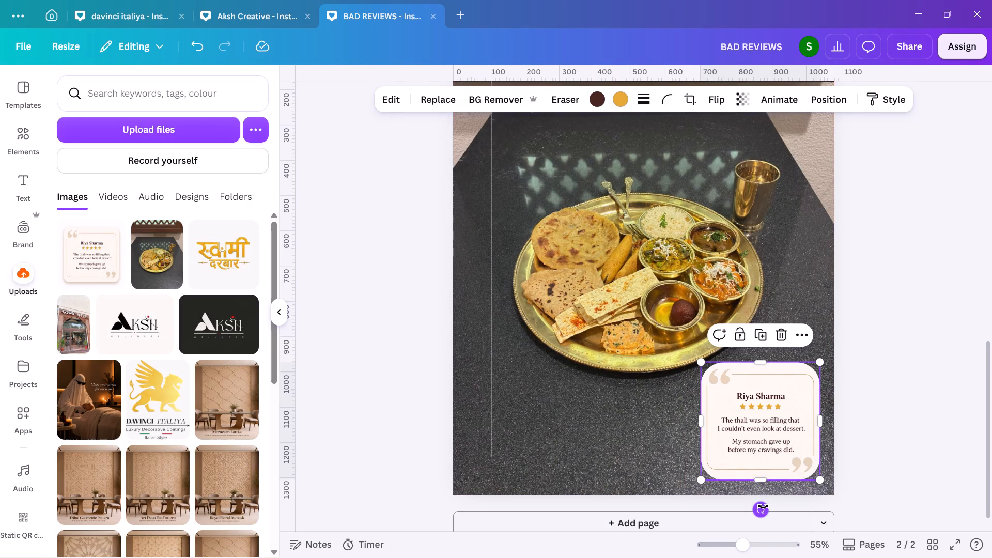
Tilt the review card to about -7°.
{"action": "left_click_drag", "start_coordinate": [763, 506], "coordinate": [773, 500]}
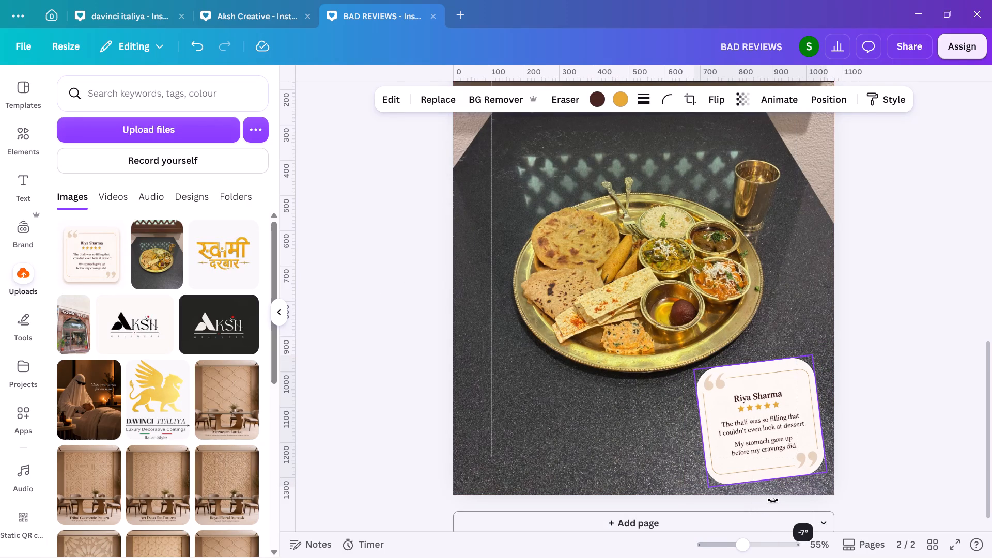
{"action": "left_click_drag", "start_coordinate": [773, 500], "coordinate": [772, 497]}
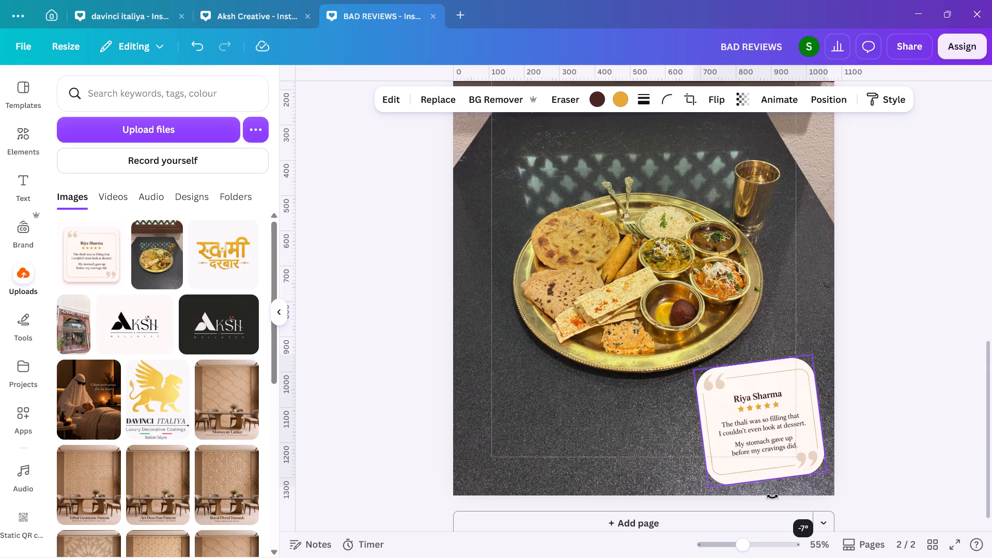
{"action": "left_click_drag", "start_coordinate": [772, 497], "coordinate": [772, 497]}
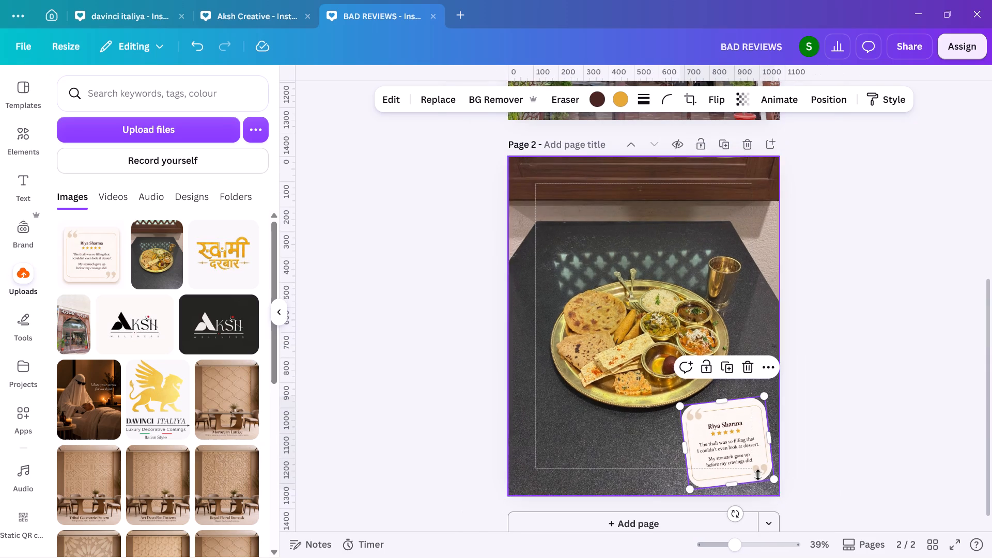
Move the tilted review card to the upper-left corner of page 2, above the thali, and enlarge it slightly.
{"action": "left_click_drag", "start_coordinate": [725, 442], "coordinate": [567, 226]}
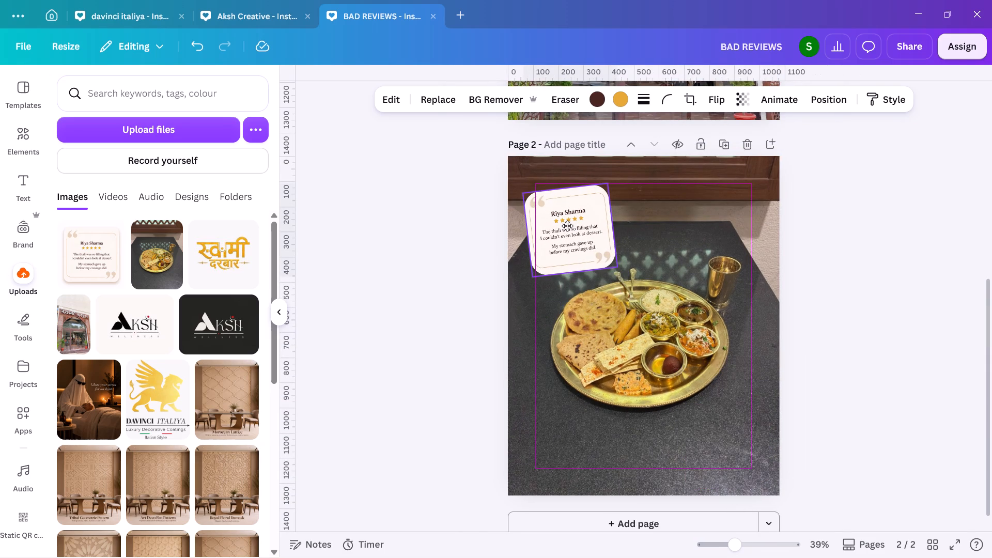
{"action": "left_click_drag", "start_coordinate": [567, 226], "coordinate": [579, 226]}
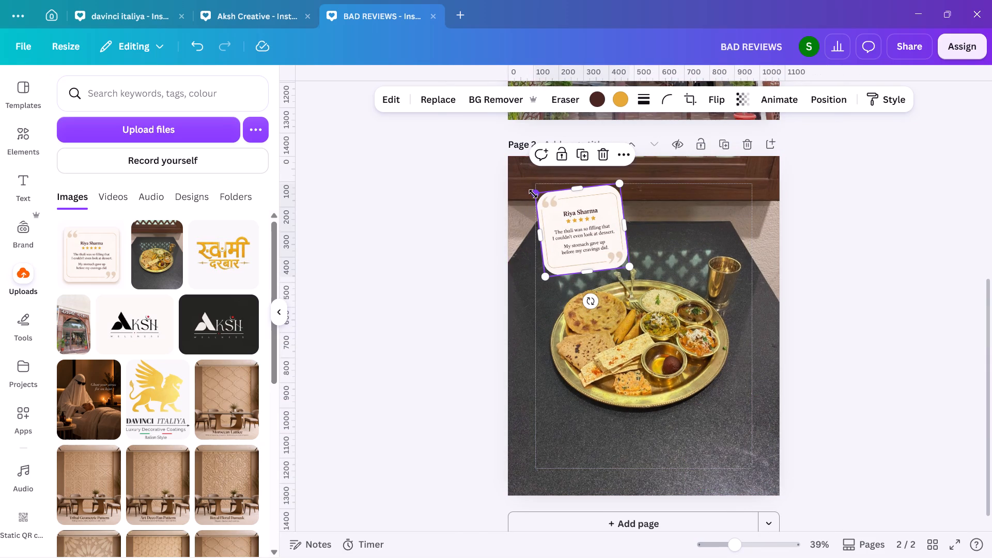
{"action": "left_click_drag", "start_coordinate": [533, 194], "coordinate": [519, 180]}
{"action": "double_click", "coordinate": [916, 277]}
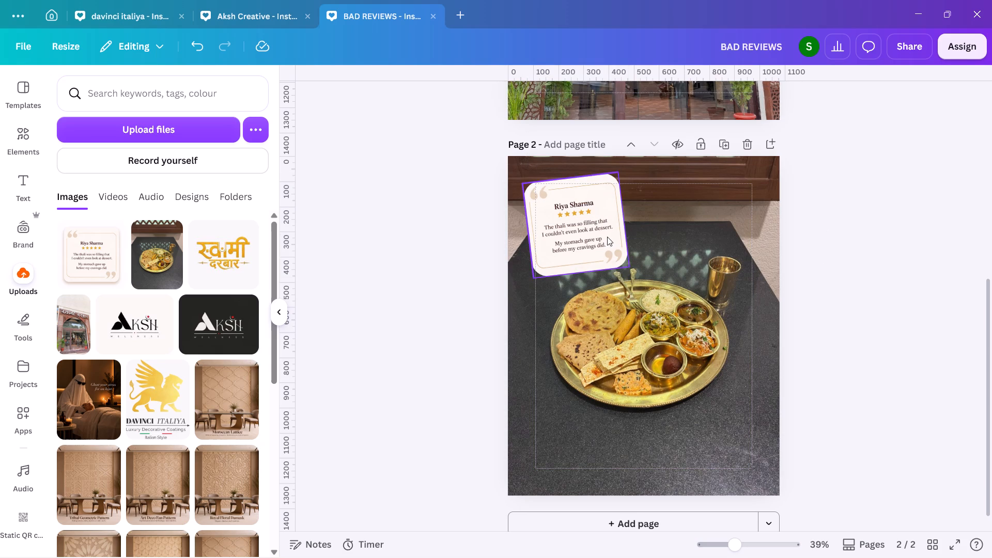
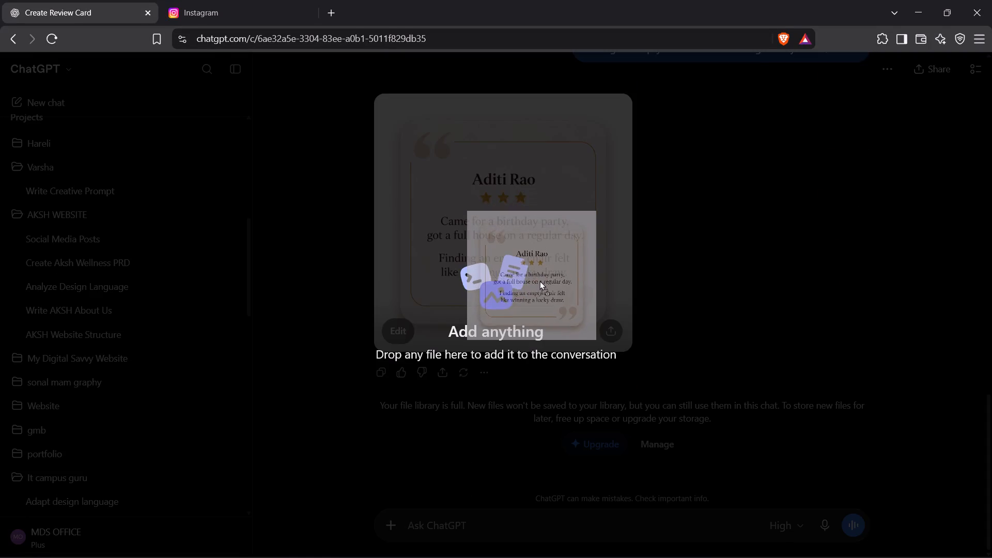
{"action": "left_click_drag", "start_coordinate": [539, 281], "coordinate": [635, 358]}
{"action": "key", "text": "alt+Tab"}
{"action": "key", "text": "alt+Tab"}
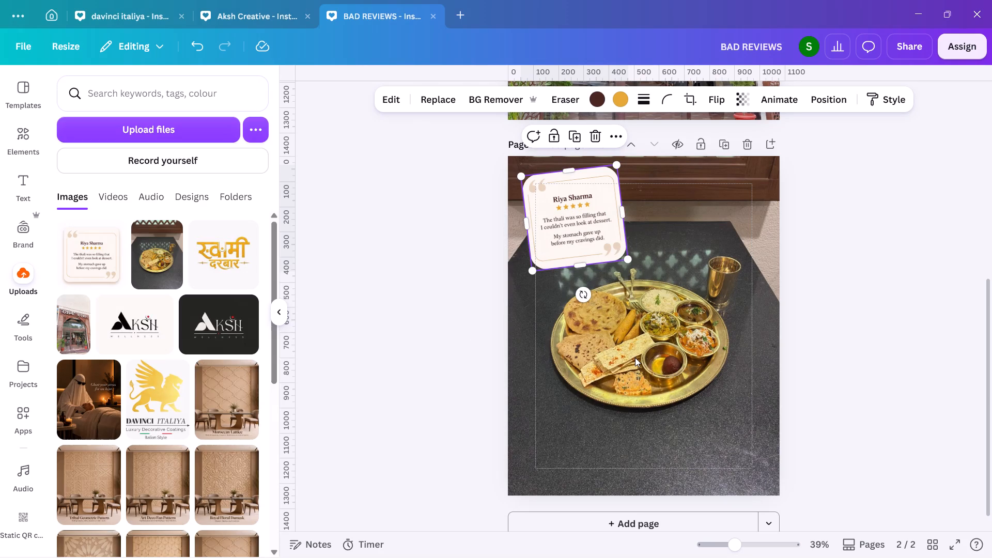
{"action": "left_click_drag", "start_coordinate": [644, 261], "coordinate": [659, 307]}
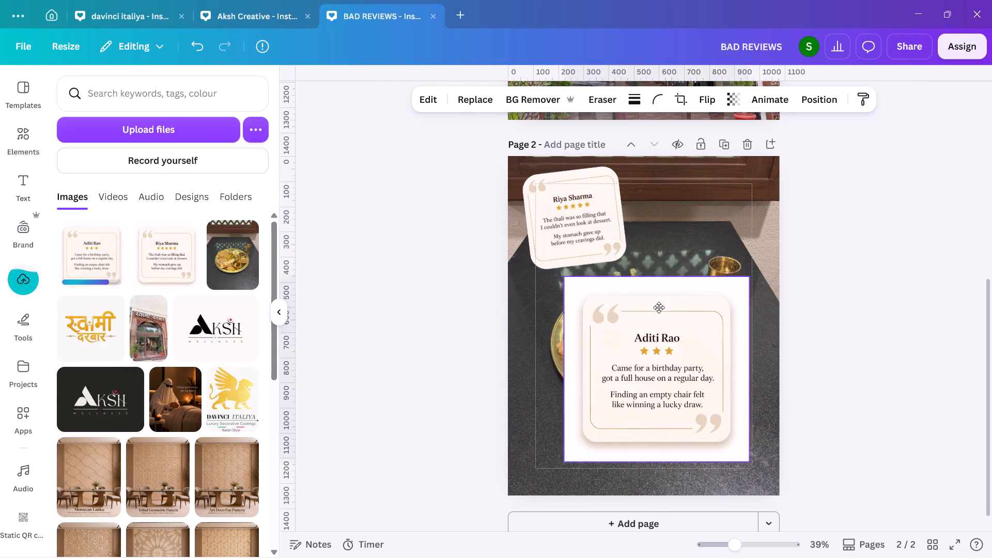
{"action": "left_click_drag", "start_coordinate": [659, 307], "coordinate": [659, 309]}
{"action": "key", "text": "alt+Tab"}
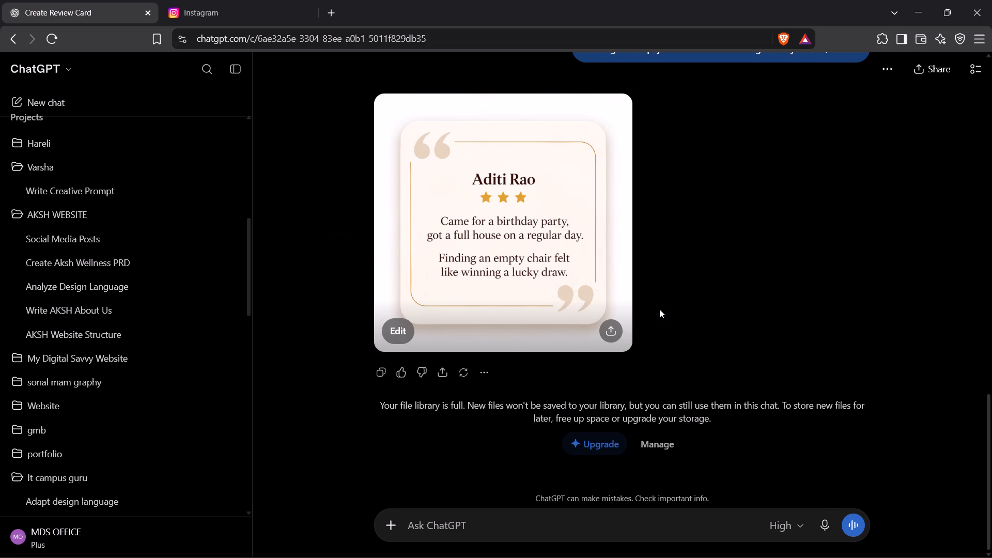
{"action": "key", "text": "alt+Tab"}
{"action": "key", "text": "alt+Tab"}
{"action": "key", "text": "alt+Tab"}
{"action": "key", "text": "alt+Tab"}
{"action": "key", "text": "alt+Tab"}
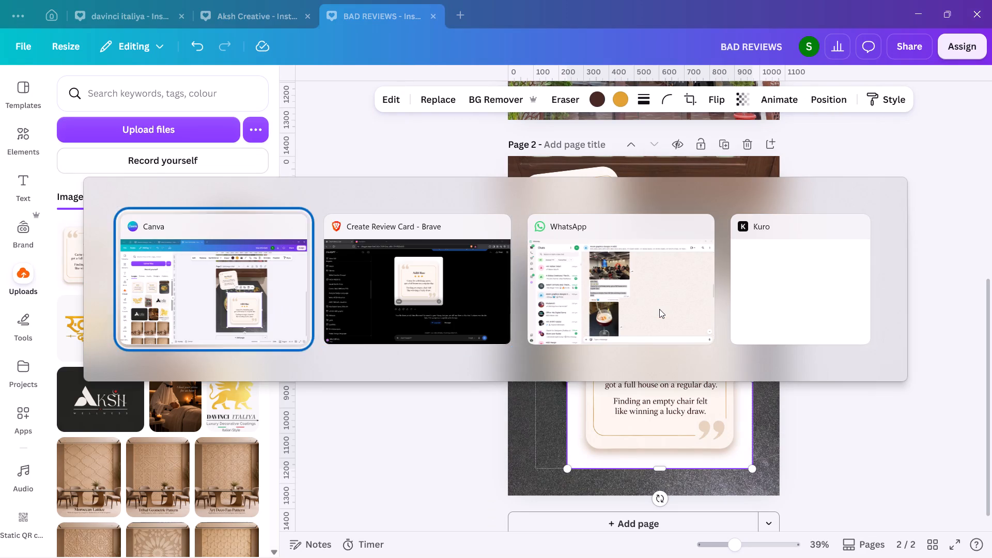
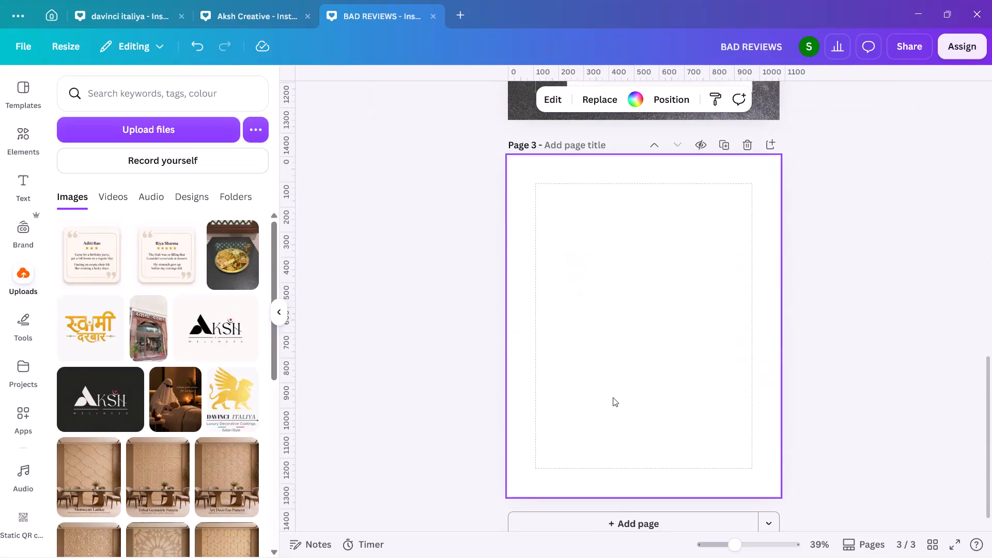
Paste the copied cocktail-glass photo onto the blank page 3 and enlarge it to fill the whole page.
{"action": "left_click", "coordinate": [613, 397]}
{"action": "key", "text": "ctrl+v"}
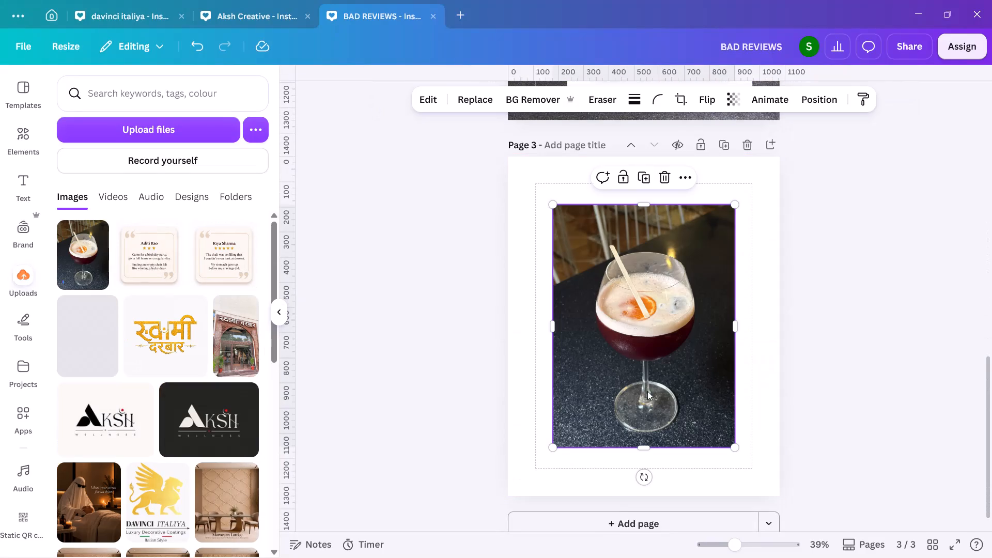
{"action": "left_click_drag", "start_coordinate": [650, 350], "coordinate": [602, 301]}
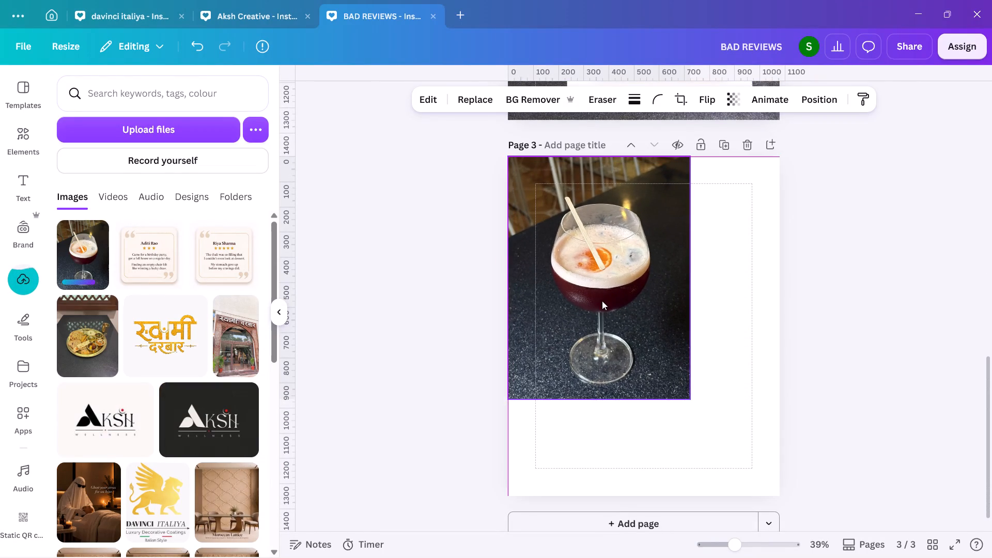
{"action": "left_click_drag", "start_coordinate": [689, 397], "coordinate": [789, 461]}
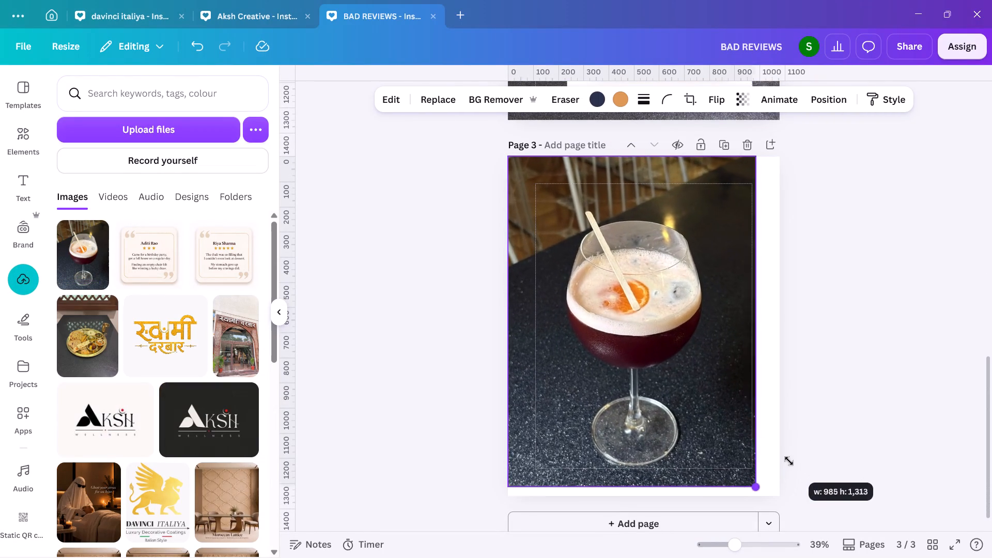
{"action": "left_click_drag", "start_coordinate": [789, 461], "coordinate": [796, 469]}
{"action": "left_click_drag", "start_coordinate": [764, 324], "coordinate": [778, 324]}
{"action": "double_click", "coordinate": [819, 364]}
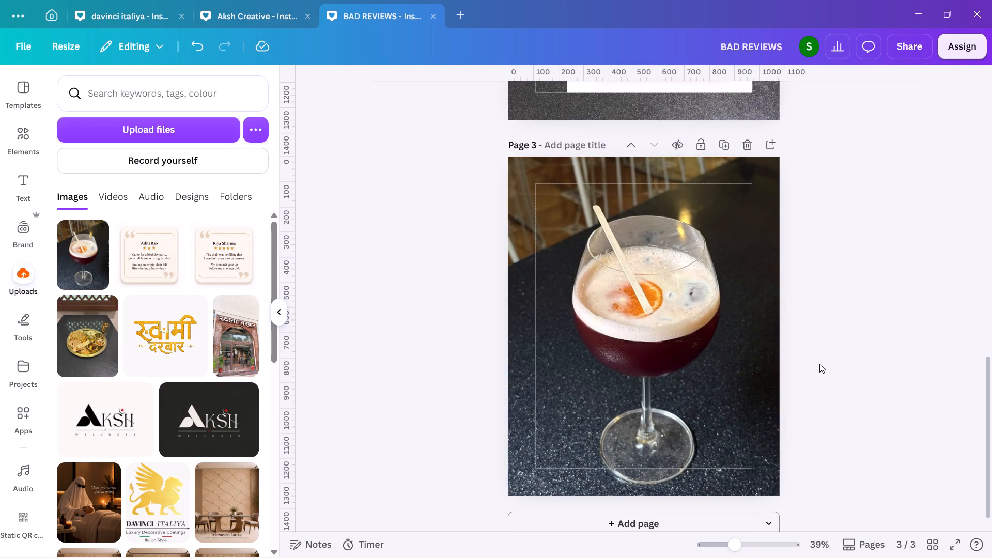
Reposition the cocktail photo within its crop on page 3 so the glass sits slightly higher in the frame.
{"action": "double_click", "coordinate": [763, 327]}
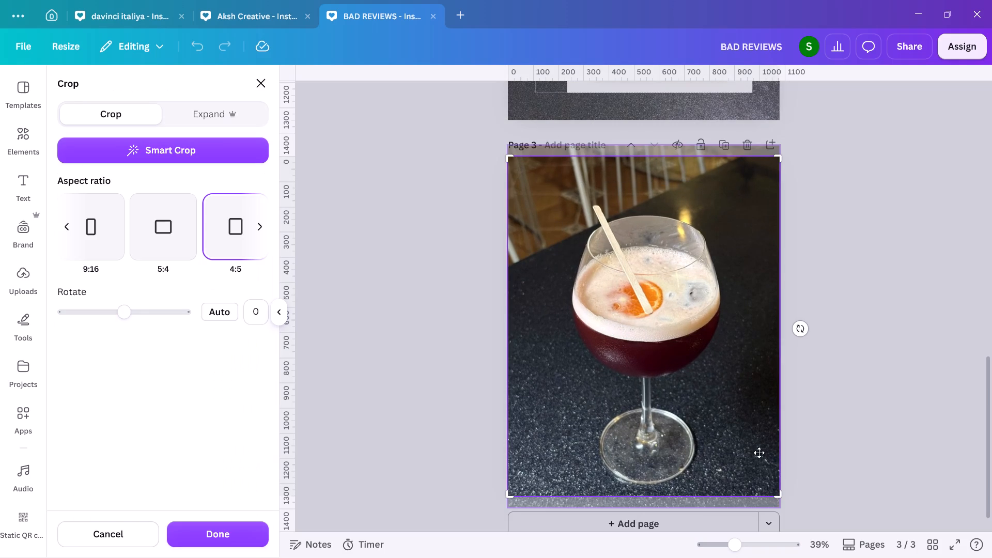
{"action": "left_click_drag", "start_coordinate": [759, 453], "coordinate": [764, 424]}
{"action": "double_click", "coordinate": [852, 442]}
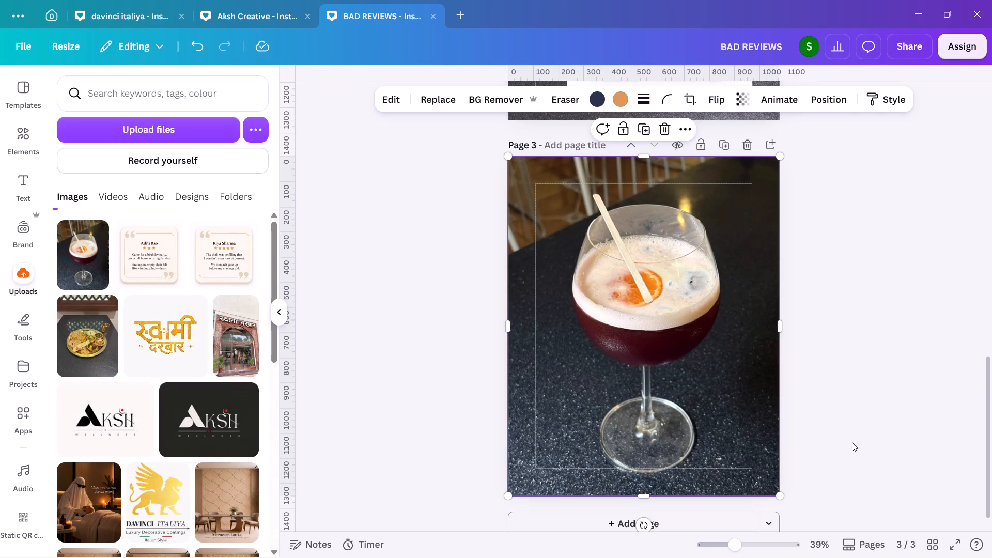
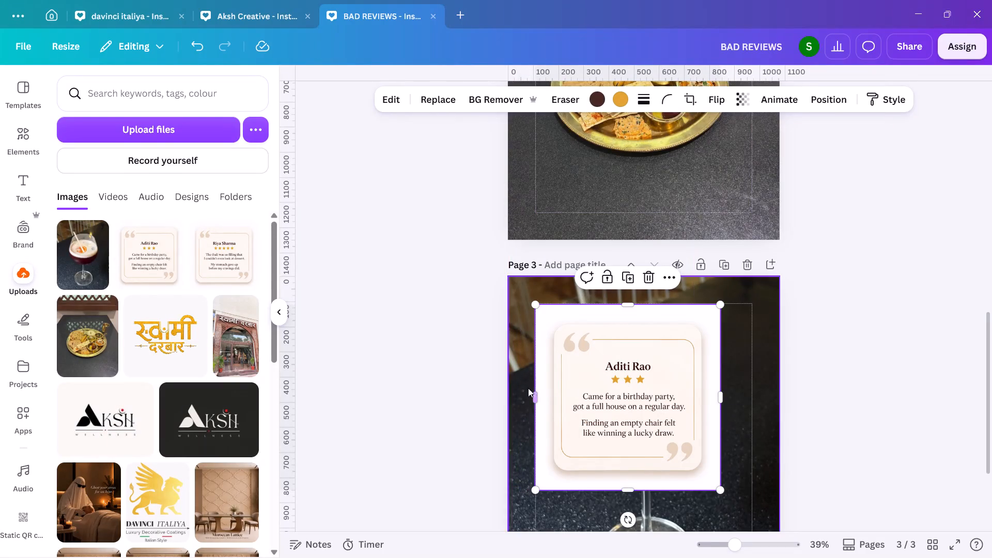
Crop the white margins off all four sides of the birthday-party review card on page 3, to about 590 by 583.
{"action": "left_click_drag", "start_coordinate": [535, 397], "coordinate": [553, 396]}
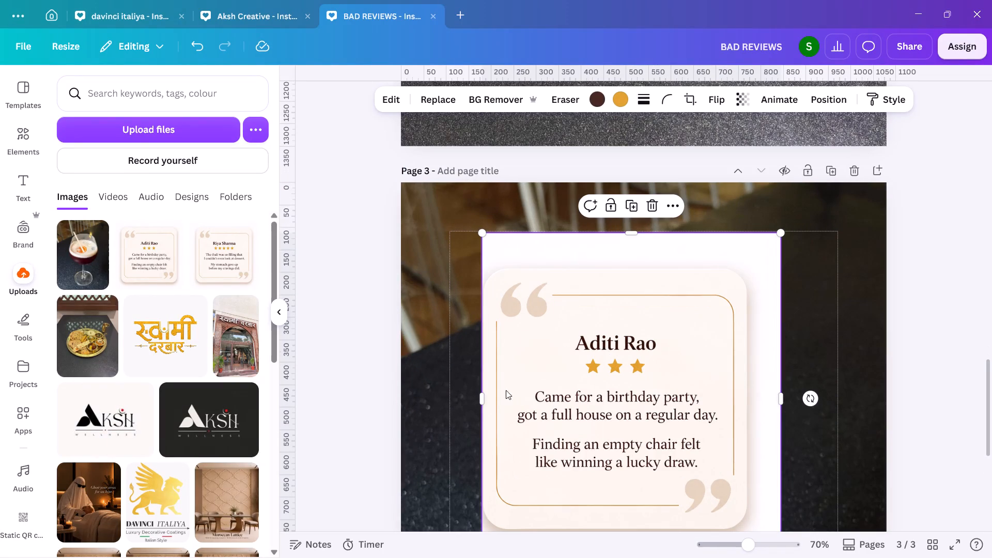
{"action": "left_click_drag", "start_coordinate": [487, 393], "coordinate": [482, 394]}
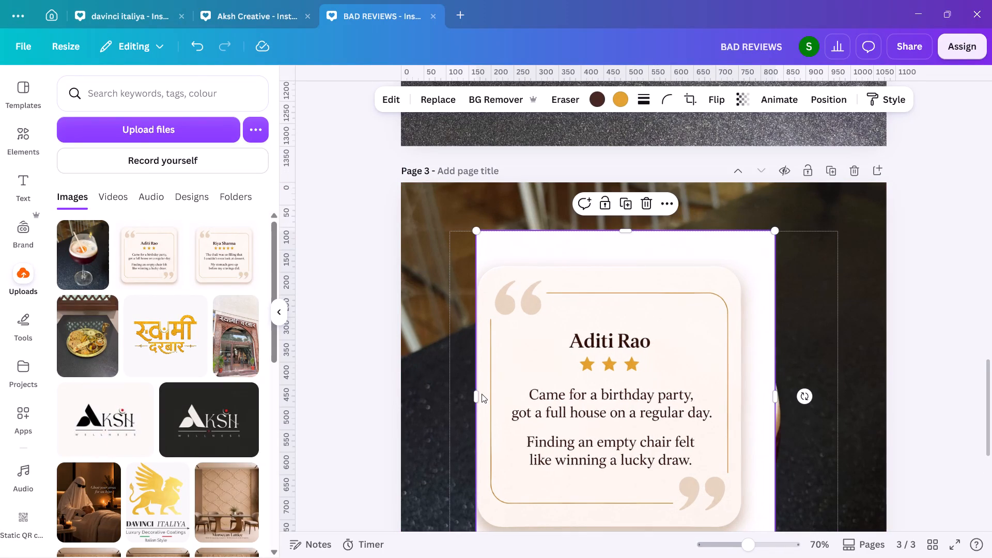
{"action": "left_click", "coordinate": [474, 395]}
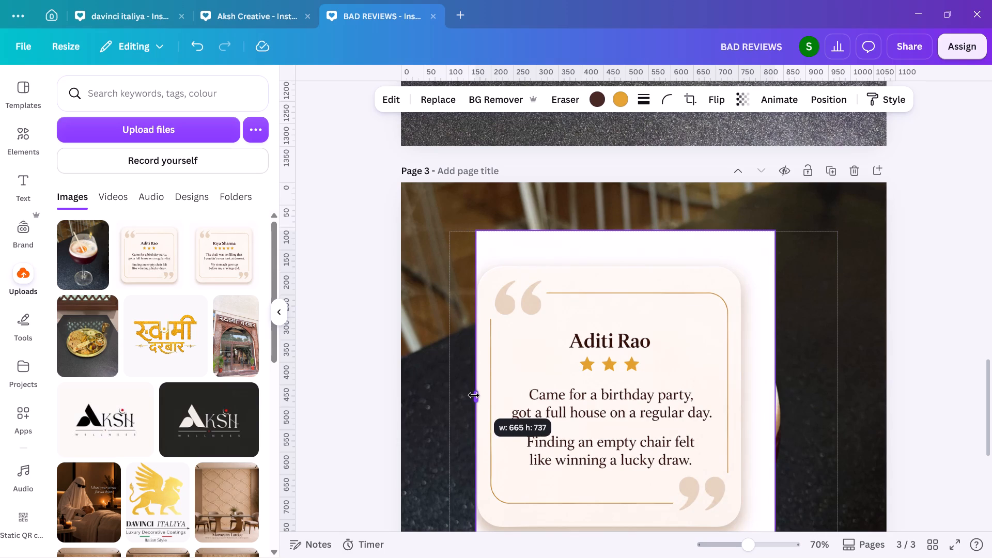
{"action": "left_click_drag", "start_coordinate": [621, 234], "coordinate": [623, 268]}
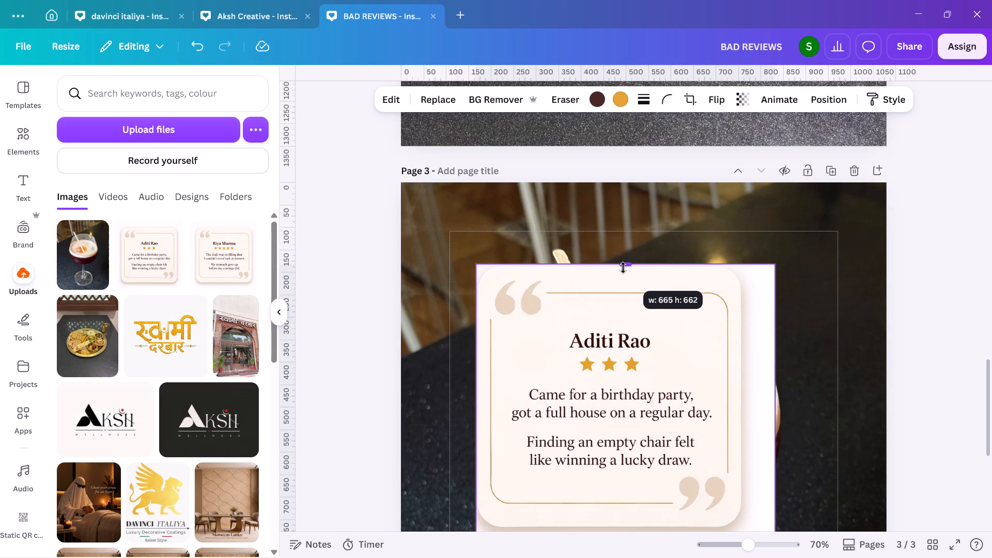
{"action": "left_click_drag", "start_coordinate": [623, 268], "coordinate": [623, 268]}
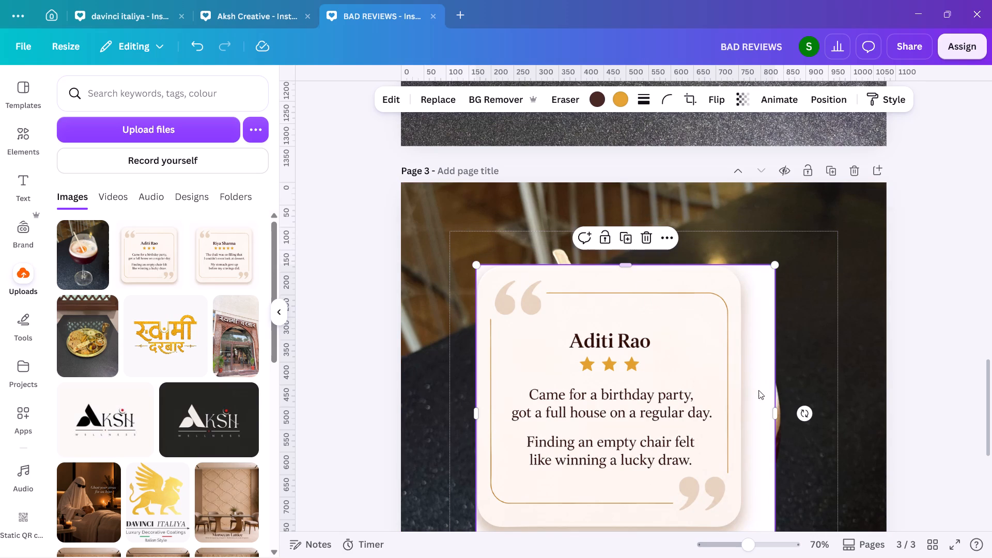
{"action": "left_click_drag", "start_coordinate": [774, 404], "coordinate": [742, 406]}
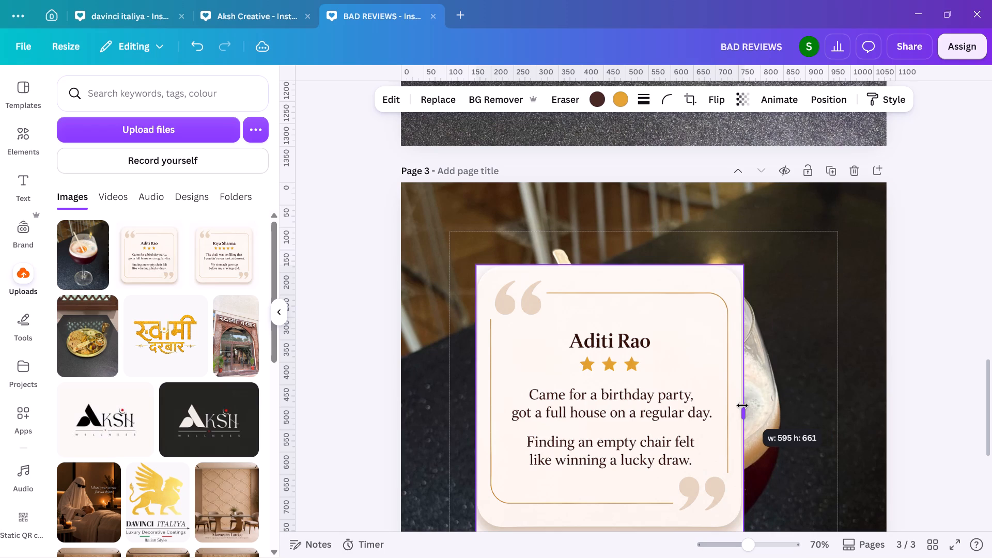
{"action": "left_click_drag", "start_coordinate": [742, 406], "coordinate": [740, 407]}
{"action": "scroll", "coordinate": [740, 407], "scroll_direction": "down", "scroll_amount": 1}
{"action": "left_click_drag", "start_coordinate": [607, 459], "coordinate": [611, 426]}
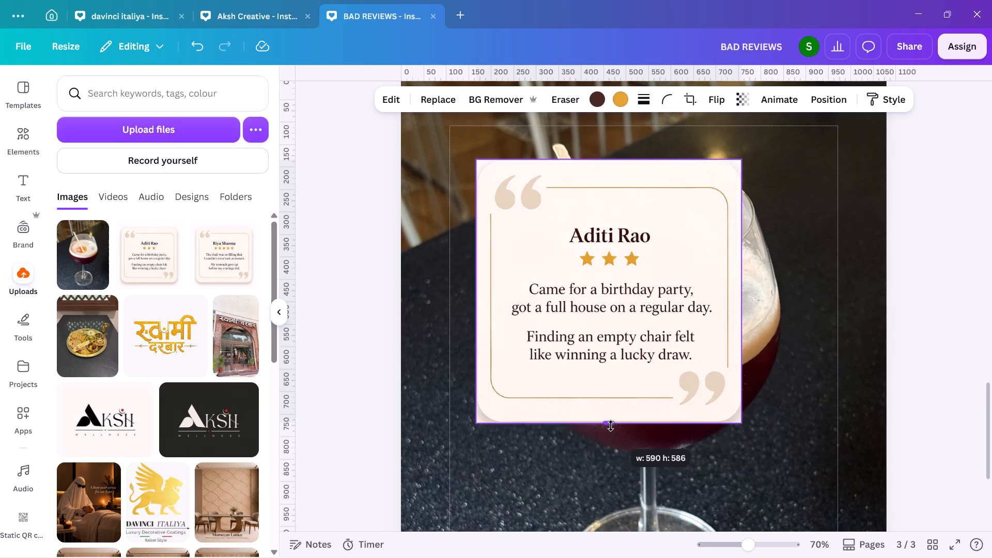
{"action": "left_click_drag", "start_coordinate": [611, 426], "coordinate": [611, 425]}
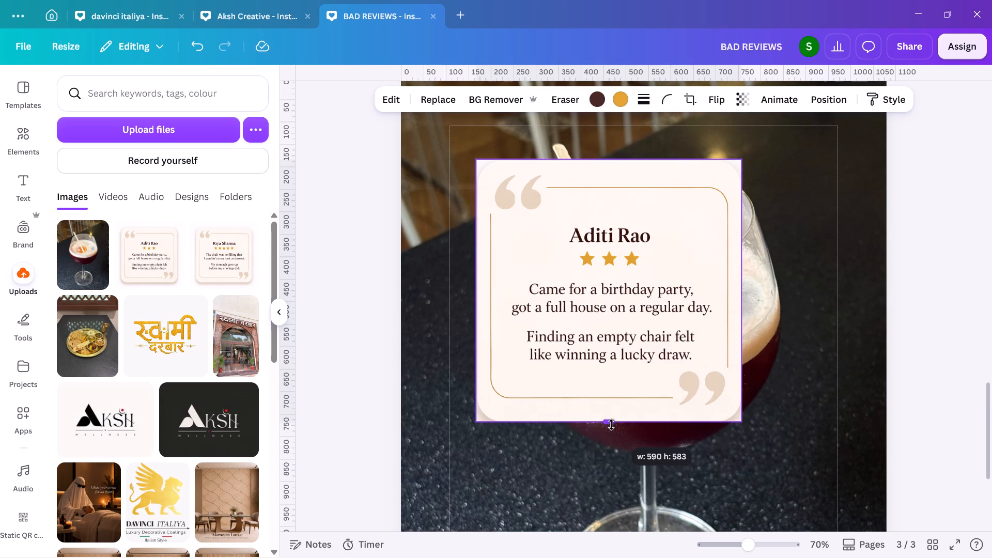
{"action": "left_click_drag", "start_coordinate": [611, 425], "coordinate": [611, 424]}
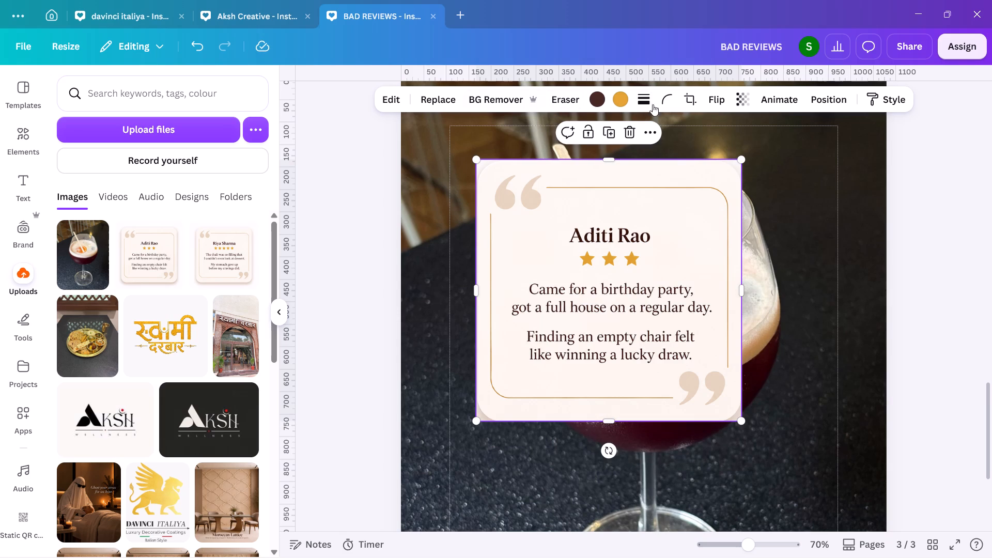
Round the corners of the review card image with a corner rounding of 64.
{"action": "left_click", "coordinate": [661, 99]}
{"action": "left_click_drag", "start_coordinate": [596, 157], "coordinate": [598, 157]}
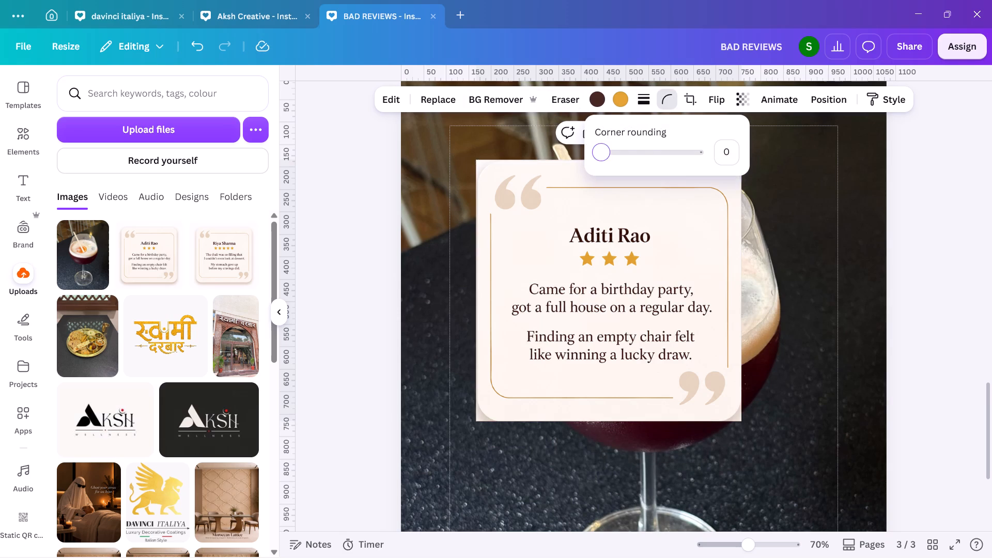
{"action": "left_click_drag", "start_coordinate": [598, 157], "coordinate": [666, 152]}
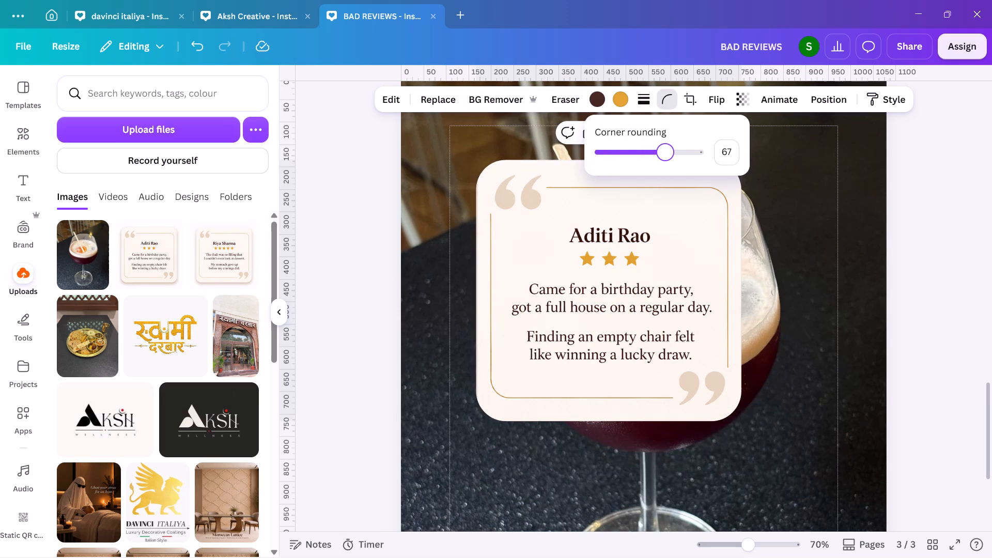
{"action": "left_click_drag", "start_coordinate": [666, 152], "coordinate": [687, 151]}
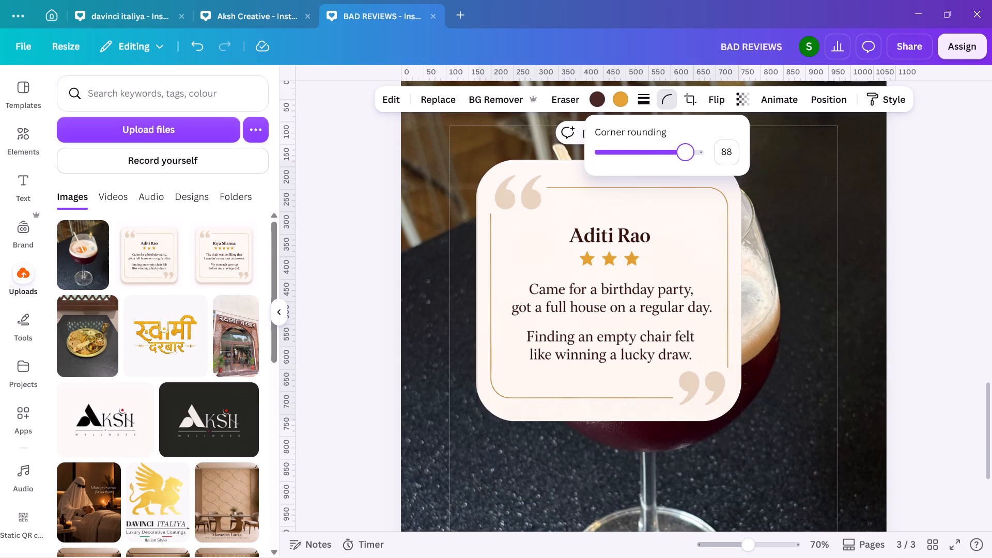
{"action": "left_click_drag", "start_coordinate": [687, 151], "coordinate": [665, 152]}
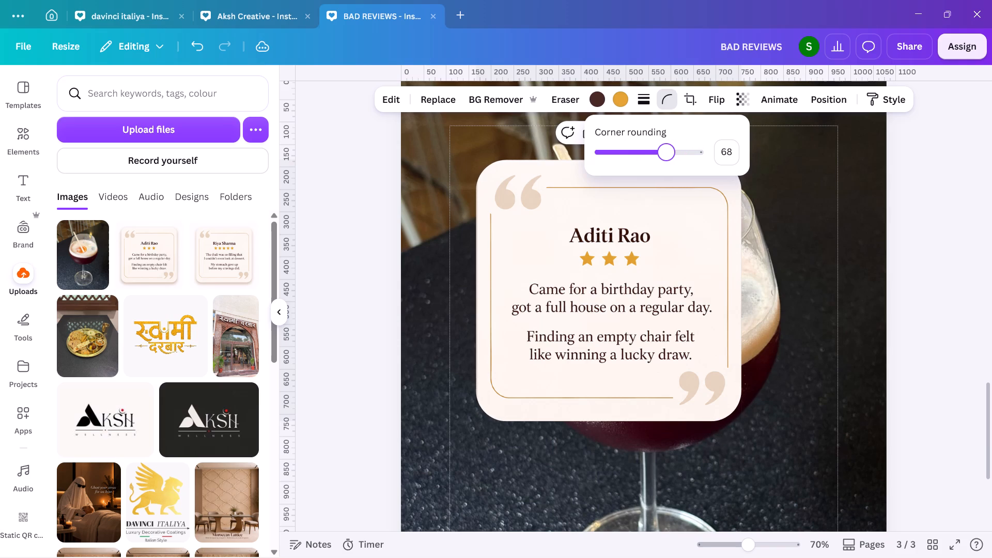
{"action": "left_click_drag", "start_coordinate": [665, 152], "coordinate": [663, 153]}
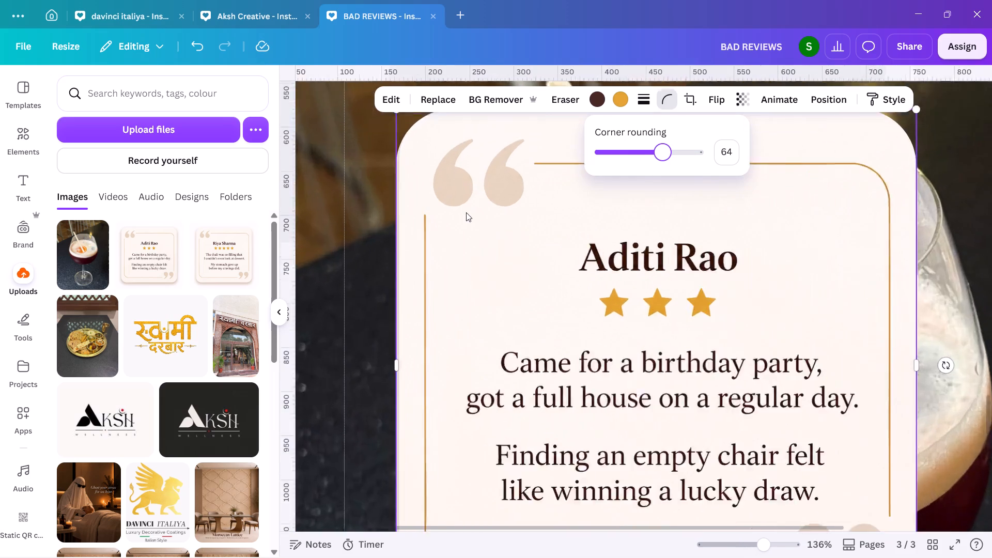
Finely trim the edges of the rounded review card to about 588 by 579, removing leftover background slivers.
{"action": "left_click", "coordinate": [368, 429]}
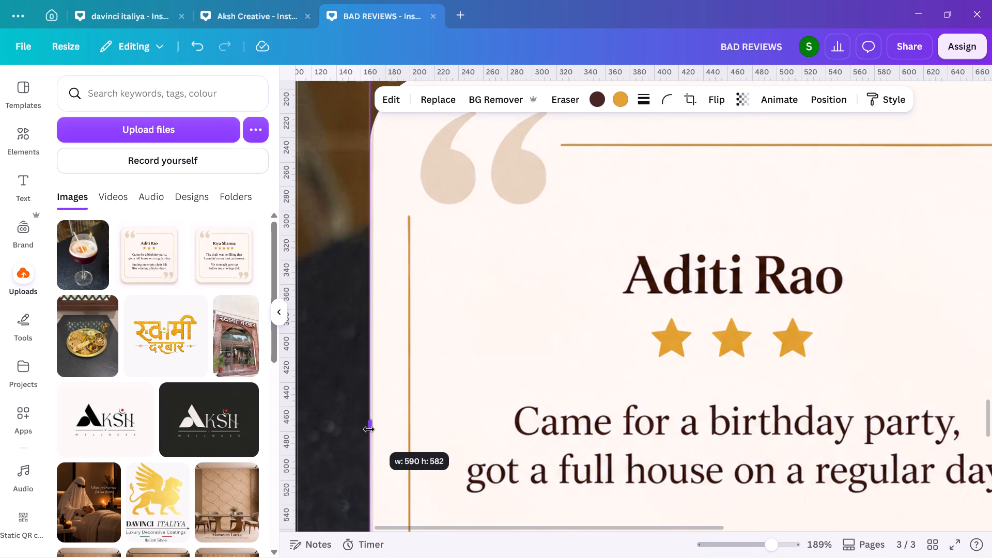
{"action": "scroll", "coordinate": [371, 429], "scroll_direction": "up", "scroll_amount": 1}
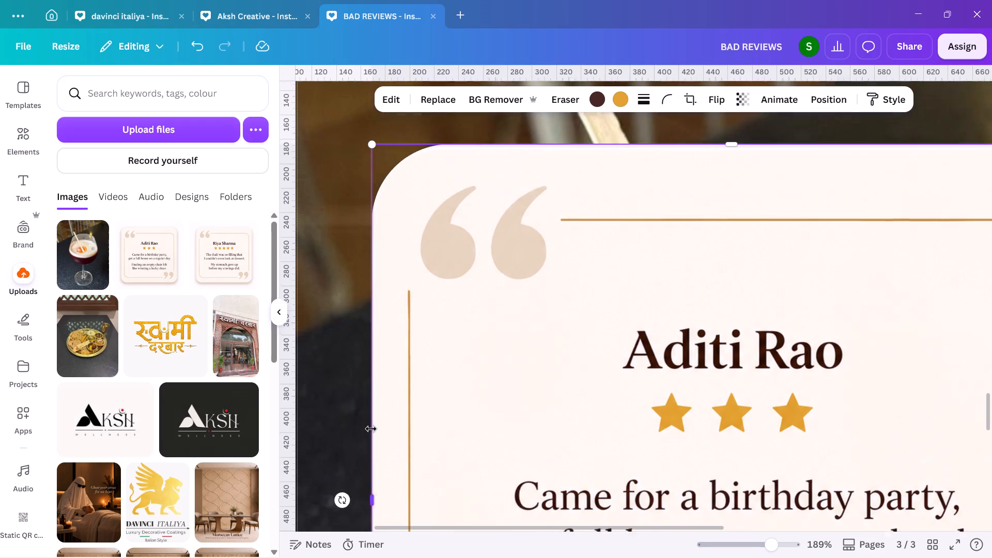
{"action": "scroll", "coordinate": [371, 429], "scroll_direction": "up", "scroll_amount": 1}
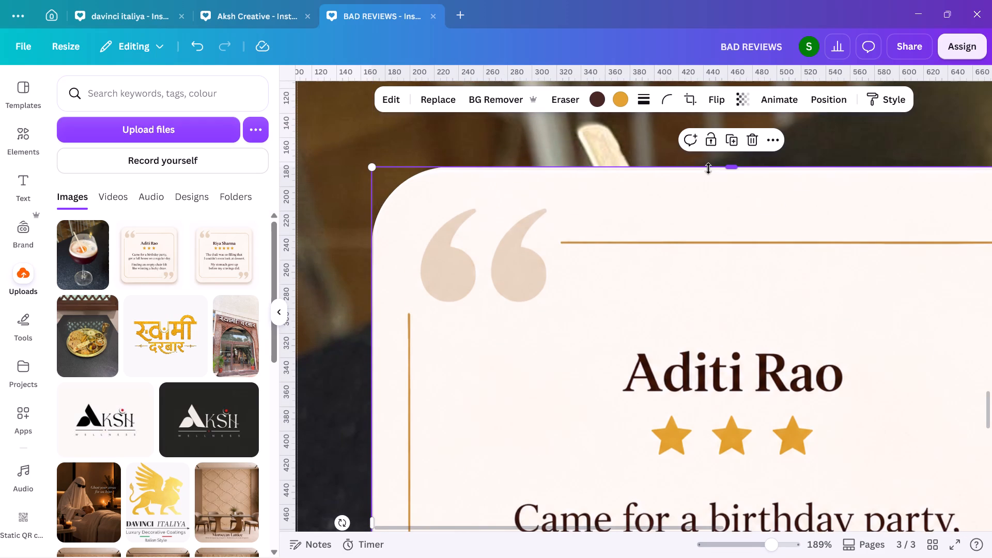
{"action": "left_click_drag", "start_coordinate": [708, 168], "coordinate": [716, 172]}
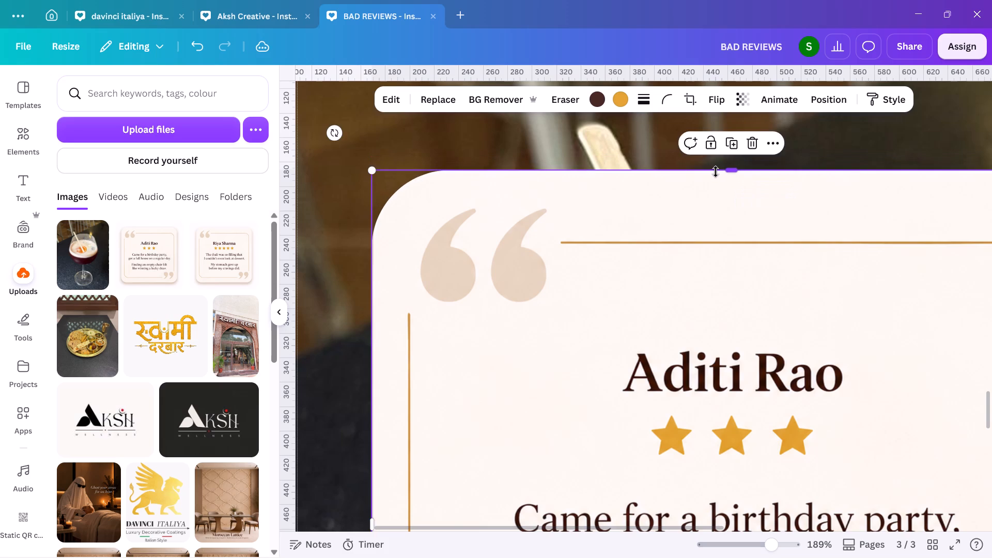
{"action": "scroll", "coordinate": [716, 172], "scroll_direction": "left", "scroll_amount": 3}
{"action": "scroll", "coordinate": [716, 172], "scroll_direction": "down", "scroll_amount": 2}
{"action": "scroll", "coordinate": [801, 343], "scroll_direction": "down", "scroll_amount": 1}
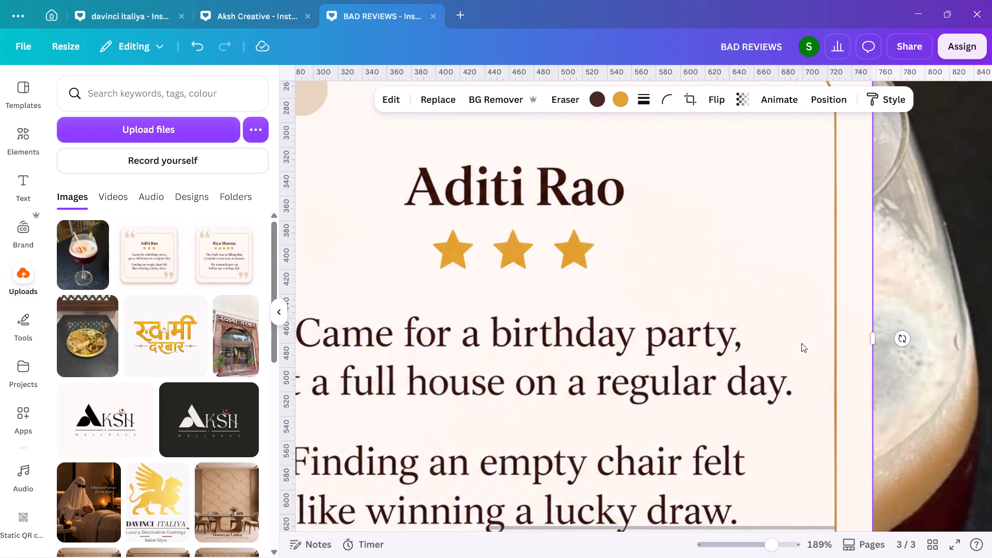
{"action": "left_click", "coordinate": [875, 336]}
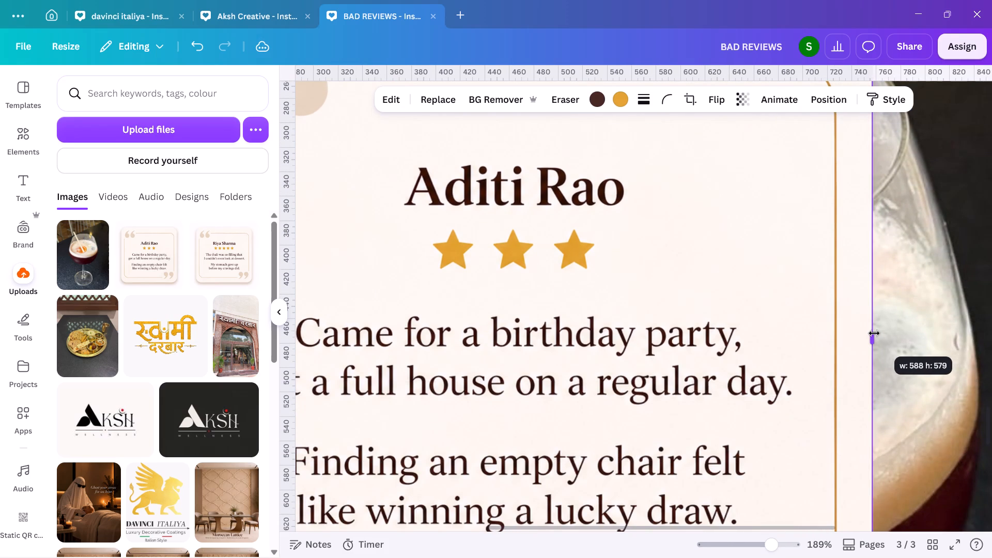
{"action": "scroll", "coordinate": [874, 333], "scroll_direction": "down", "scroll_amount": 4}
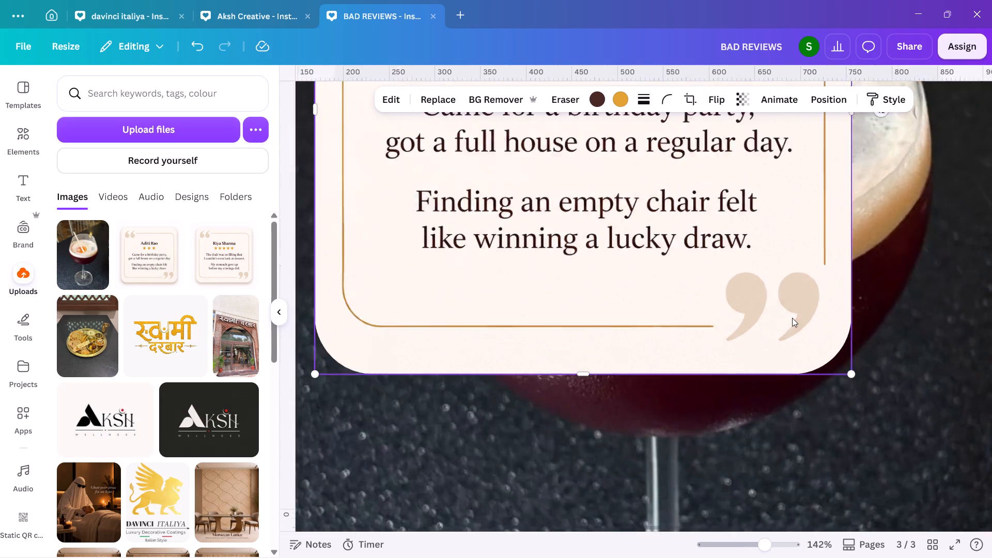
Move the review card to page 3's lower-right corner and shrink it to about half its size.
{"action": "left_click_drag", "start_coordinate": [606, 282], "coordinate": [671, 410]}
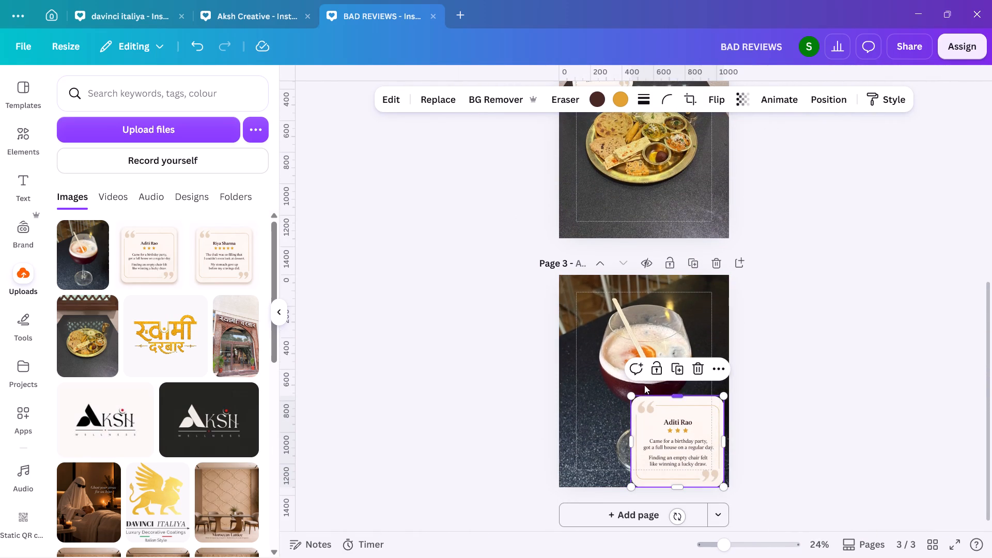
{"action": "left_click_drag", "start_coordinate": [631, 398], "coordinate": [687, 432]}
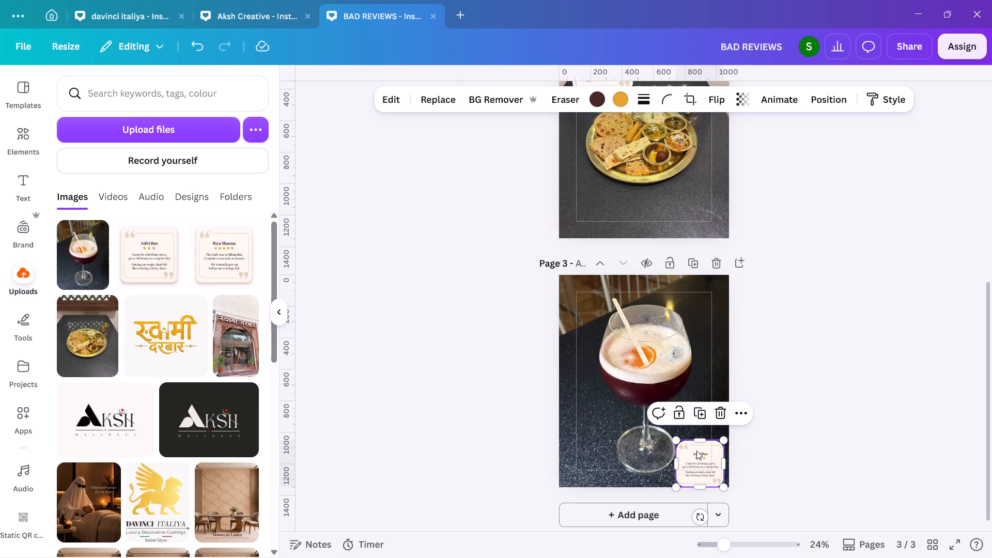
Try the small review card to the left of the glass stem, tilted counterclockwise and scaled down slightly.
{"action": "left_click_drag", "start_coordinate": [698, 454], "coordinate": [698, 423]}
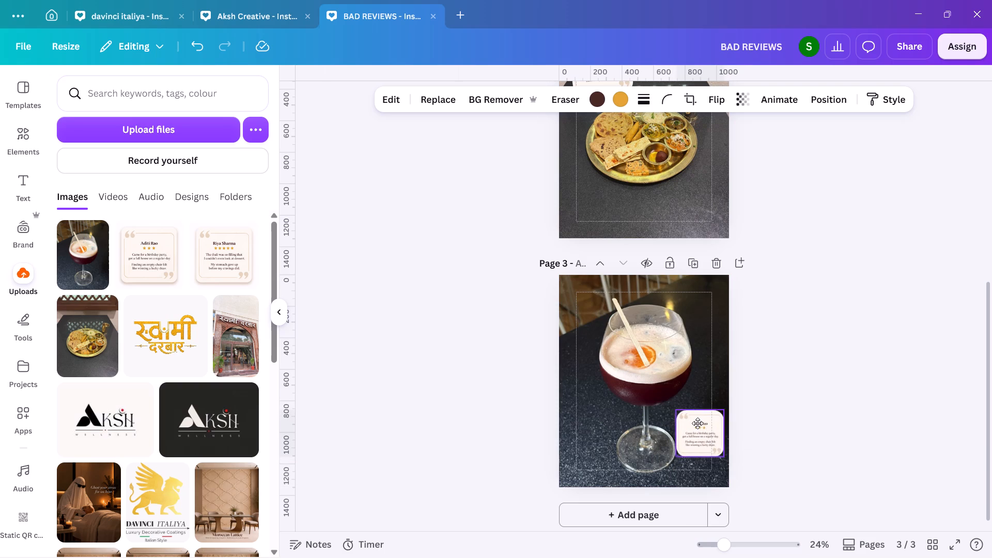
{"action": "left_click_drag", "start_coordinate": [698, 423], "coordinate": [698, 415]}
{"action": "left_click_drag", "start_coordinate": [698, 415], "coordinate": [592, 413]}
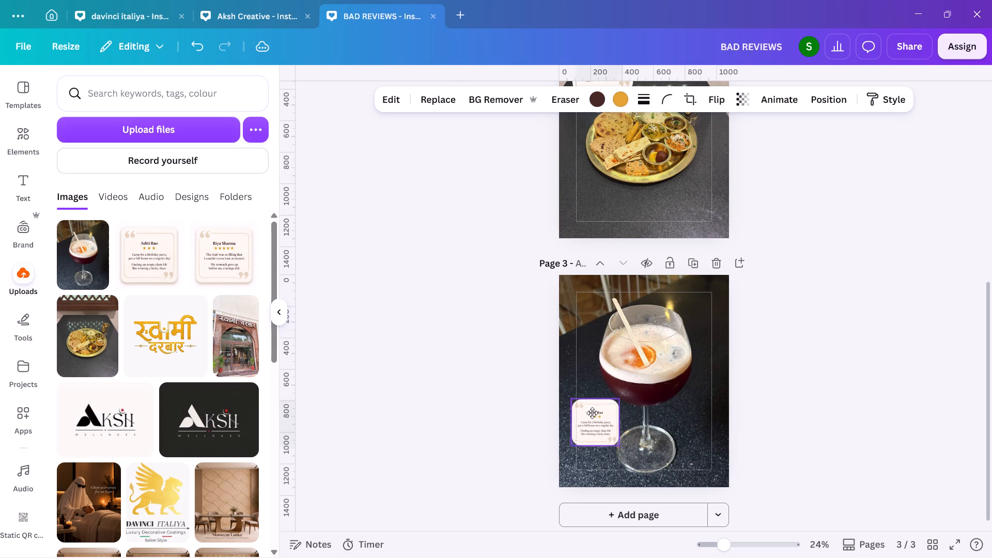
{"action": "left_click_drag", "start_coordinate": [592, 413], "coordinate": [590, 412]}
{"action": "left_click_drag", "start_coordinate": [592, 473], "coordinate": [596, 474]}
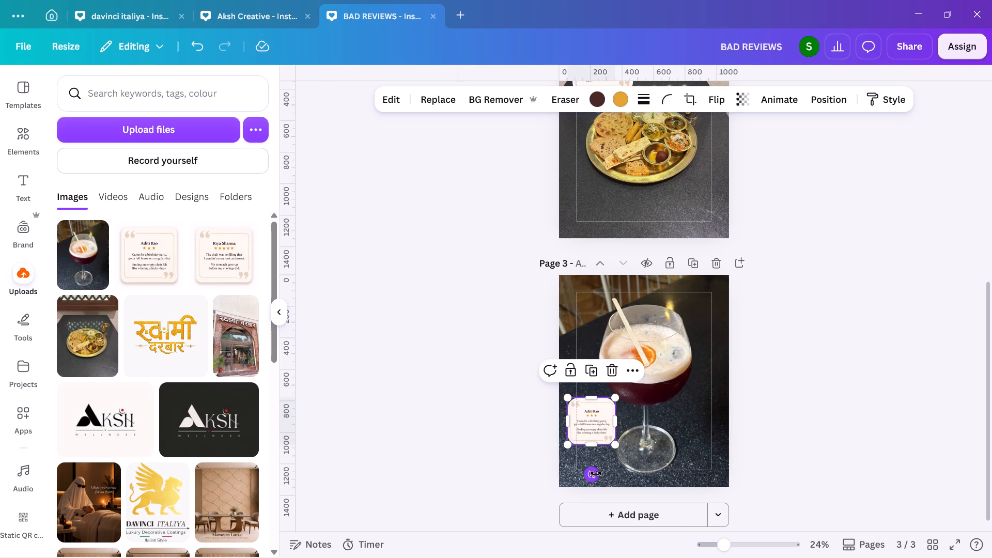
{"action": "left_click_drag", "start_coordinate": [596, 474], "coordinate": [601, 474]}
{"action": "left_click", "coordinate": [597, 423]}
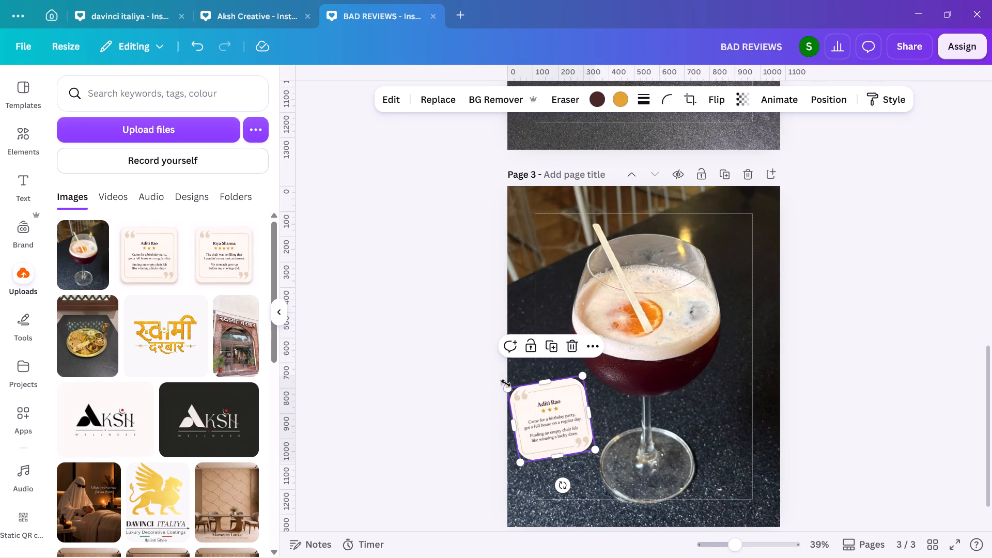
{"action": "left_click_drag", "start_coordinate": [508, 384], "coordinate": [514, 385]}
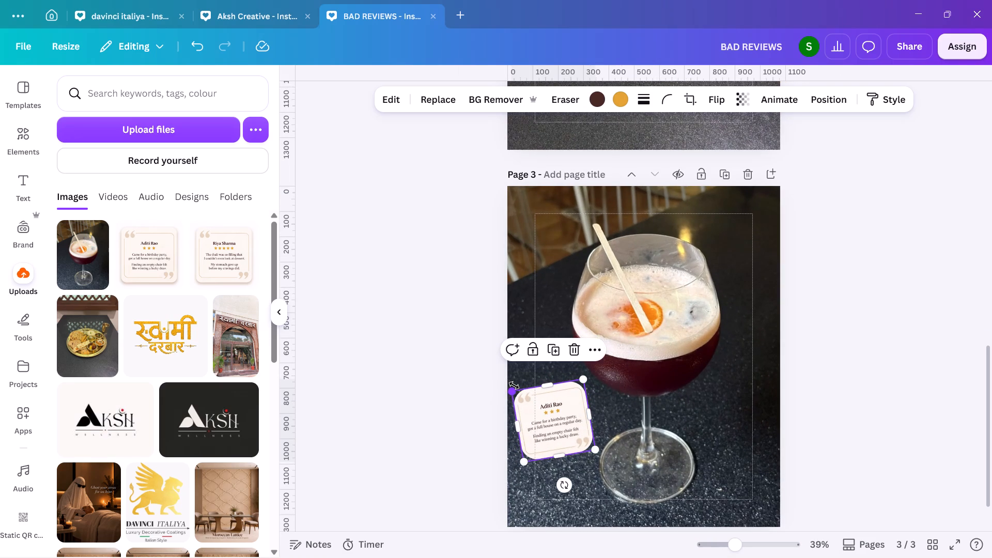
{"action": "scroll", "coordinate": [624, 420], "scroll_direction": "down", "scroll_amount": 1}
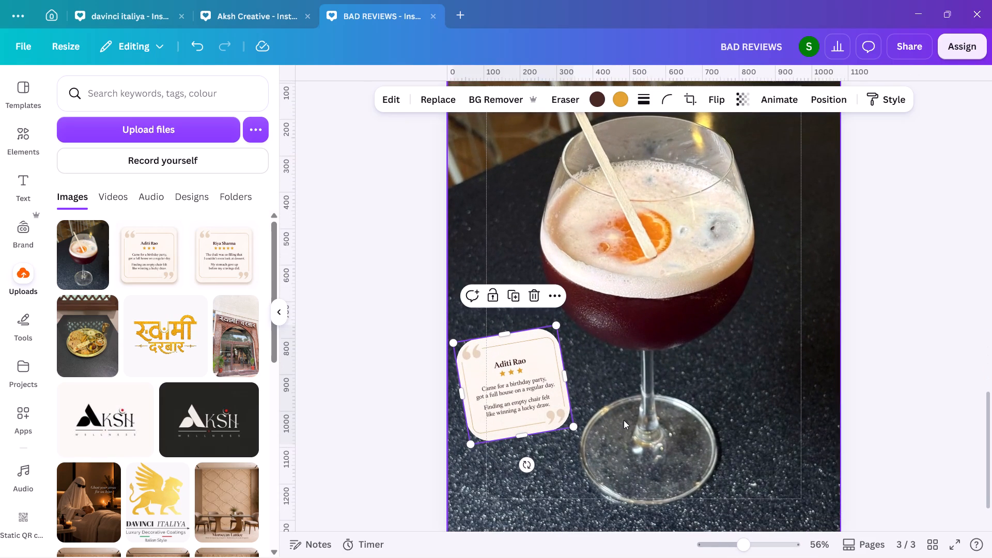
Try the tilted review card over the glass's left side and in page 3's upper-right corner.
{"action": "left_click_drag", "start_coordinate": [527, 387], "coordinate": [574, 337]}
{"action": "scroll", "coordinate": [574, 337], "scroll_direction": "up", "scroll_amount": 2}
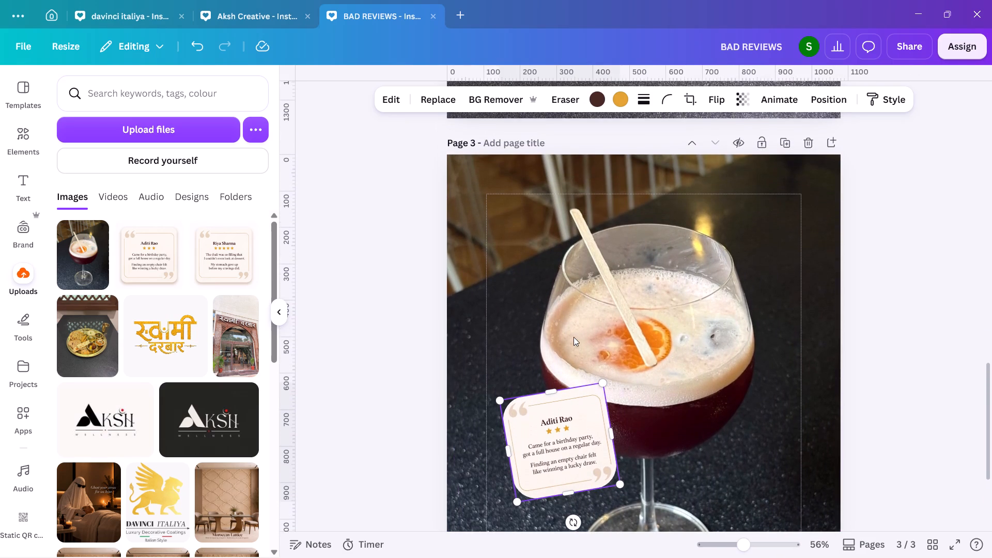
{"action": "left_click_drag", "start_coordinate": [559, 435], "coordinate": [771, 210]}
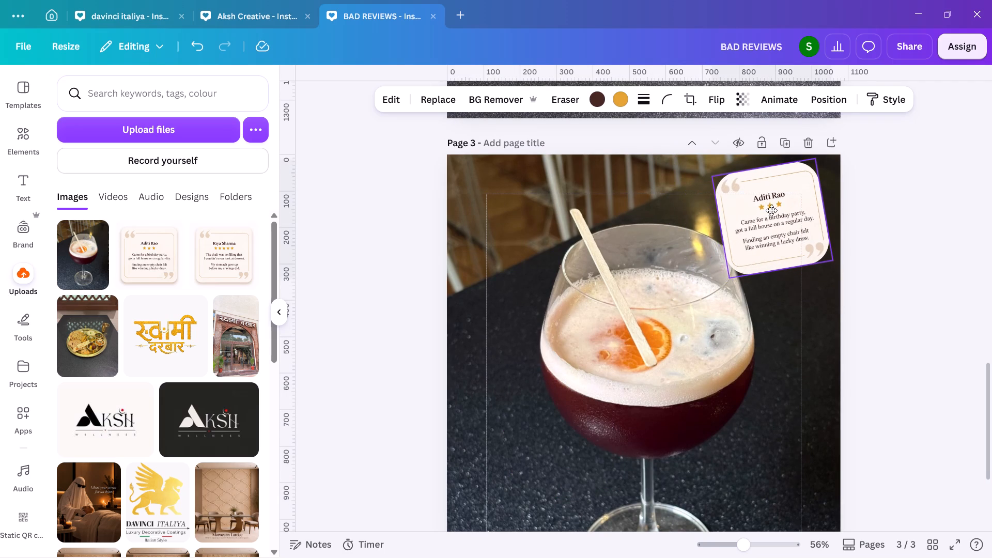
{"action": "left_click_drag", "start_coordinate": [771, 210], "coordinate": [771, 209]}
Rotate the review card to a clockwise tilt of about 11°.
{"action": "left_click_drag", "start_coordinate": [785, 298], "coordinate": [785, 298]}
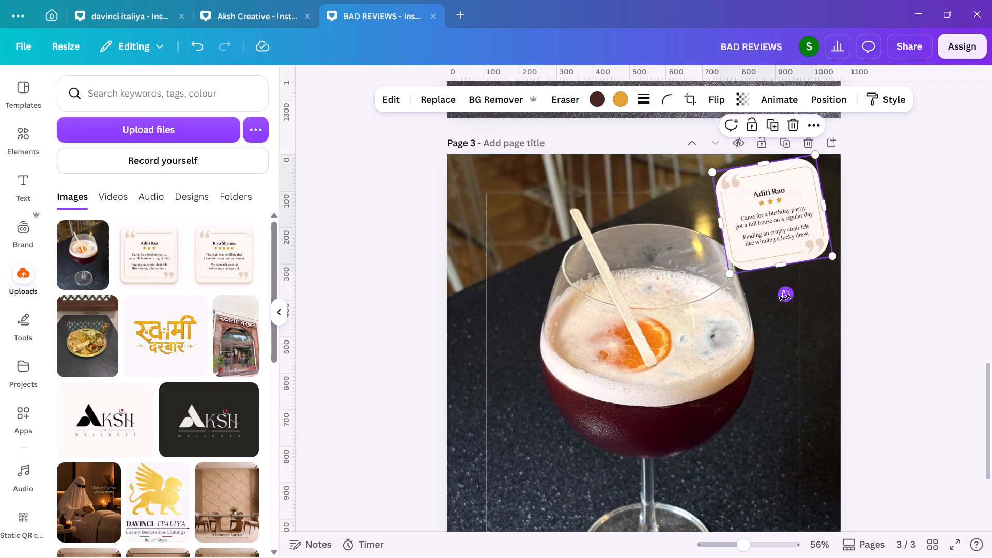
{"action": "left_click_drag", "start_coordinate": [785, 298], "coordinate": [754, 301]}
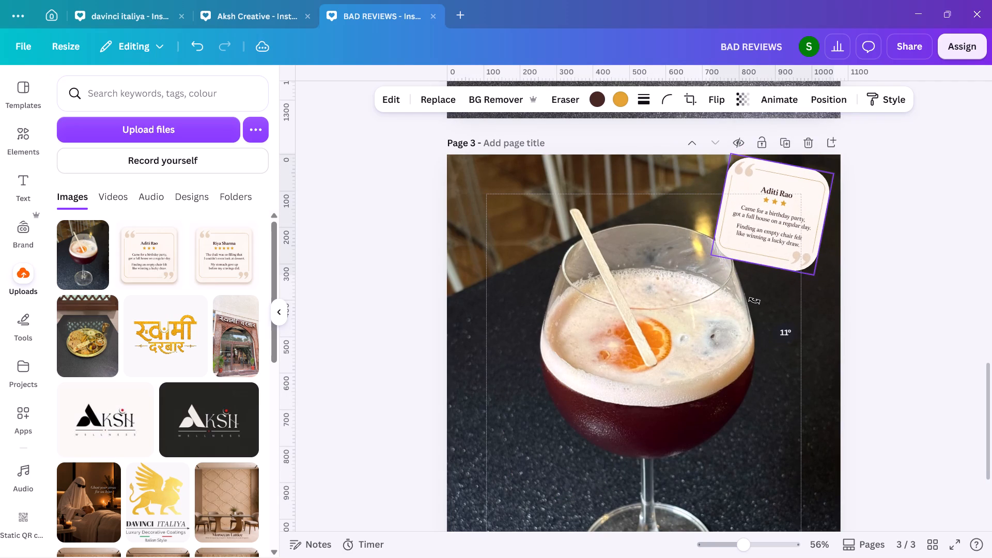
{"action": "left_click_drag", "start_coordinate": [754, 301], "coordinate": [756, 300]}
Place the tilted review card to the right of the glass stem near the page edge and enlarge it slightly.
{"action": "left_click_drag", "start_coordinate": [780, 229], "coordinate": [757, 478]}
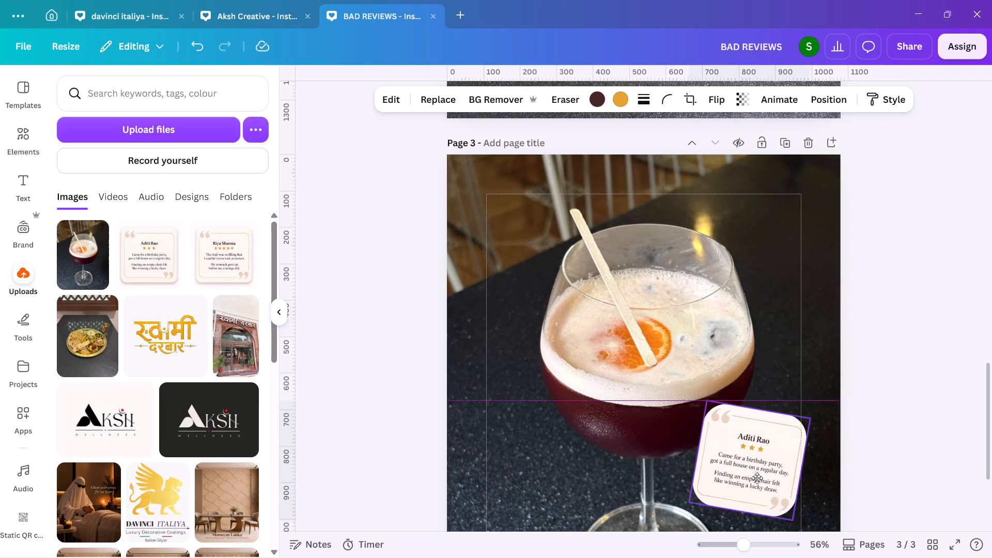
{"action": "scroll", "coordinate": [757, 478], "scroll_direction": "down", "scroll_amount": 1}
{"action": "left_click_drag", "start_coordinate": [750, 374], "coordinate": [778, 378]}
{"action": "left_click_drag", "start_coordinate": [723, 397], "coordinate": [718, 407]}
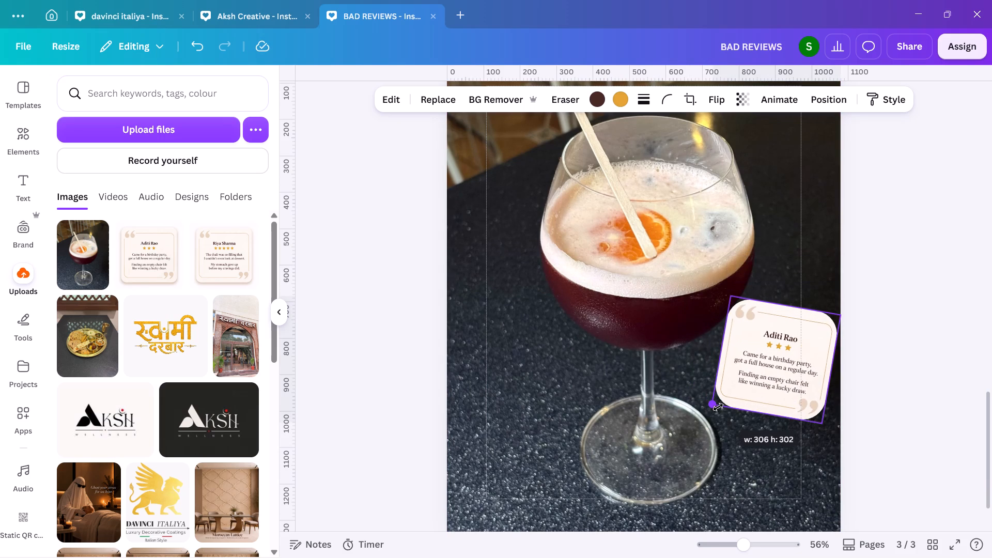
{"action": "left_click_drag", "start_coordinate": [718, 407], "coordinate": [718, 415]}
{"action": "left_click_drag", "start_coordinate": [764, 368], "coordinate": [766, 384]}
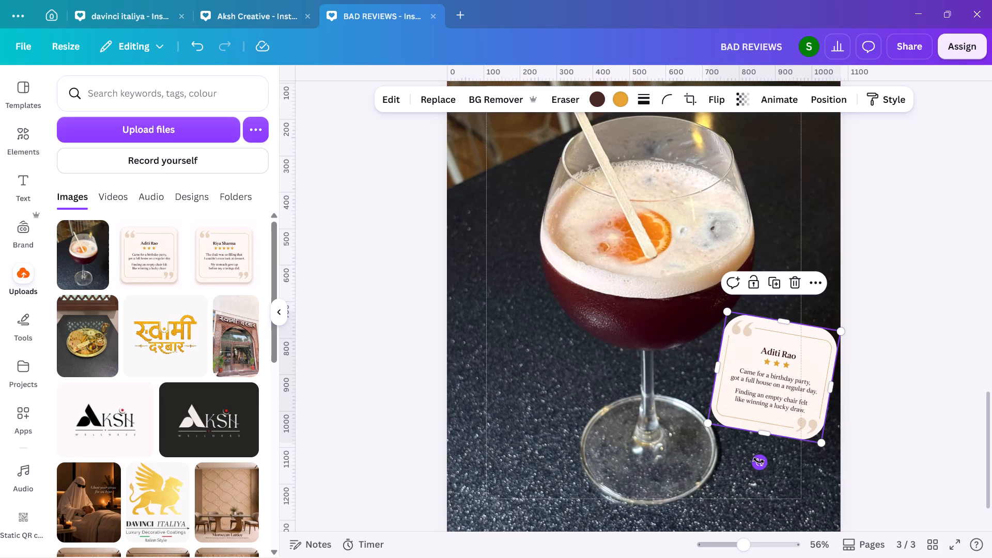
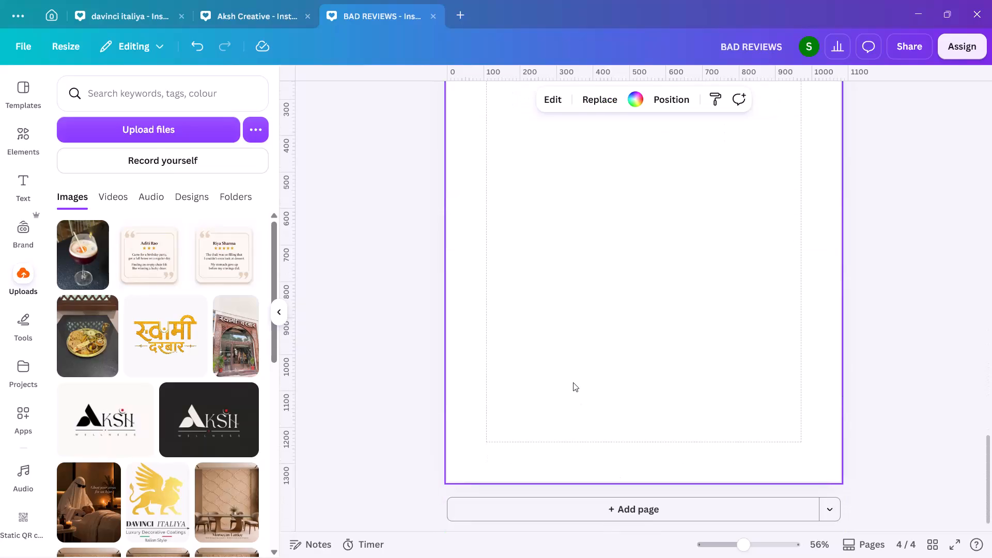
Paste the copied photo of the black bowl and fork onto page 4 and enlarge it to fill the whole page.
{"action": "key", "text": "ctrl+v"}
{"action": "scroll", "coordinate": [573, 382], "scroll_direction": "up", "scroll_amount": 2}
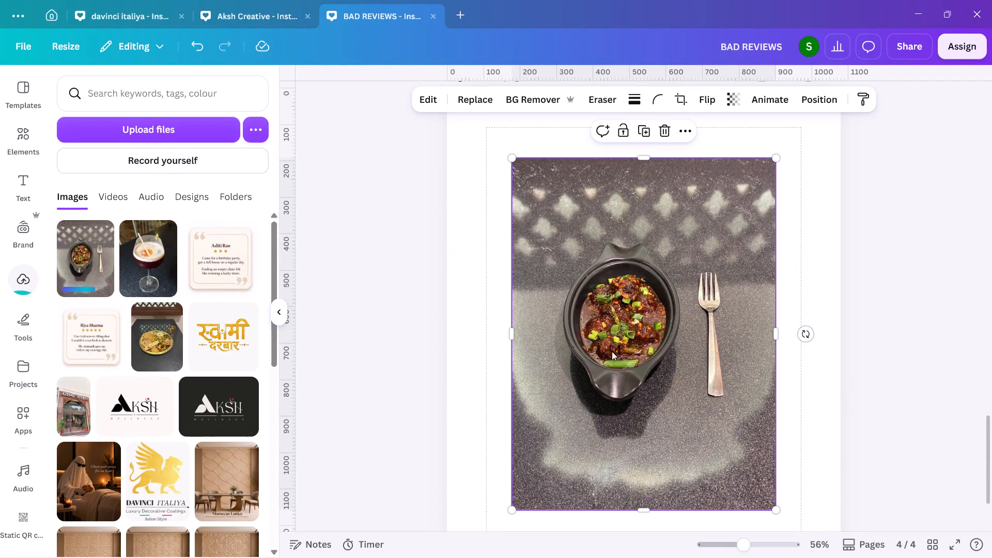
{"action": "left_click_drag", "start_coordinate": [628, 351], "coordinate": [569, 314]}
{"action": "left_click_drag", "start_coordinate": [562, 322], "coordinate": [559, 301]}
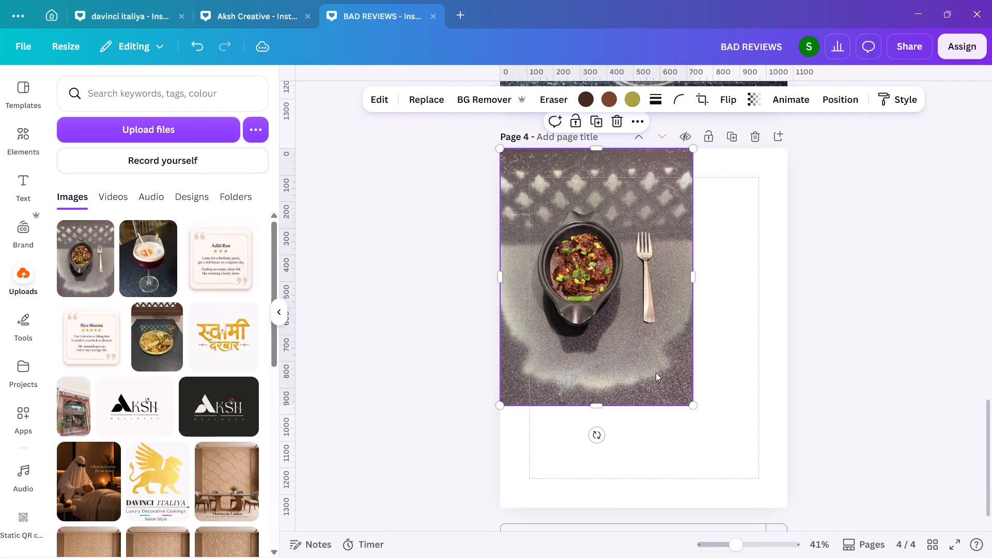
{"action": "left_click_drag", "start_coordinate": [694, 404], "coordinate": [813, 475]}
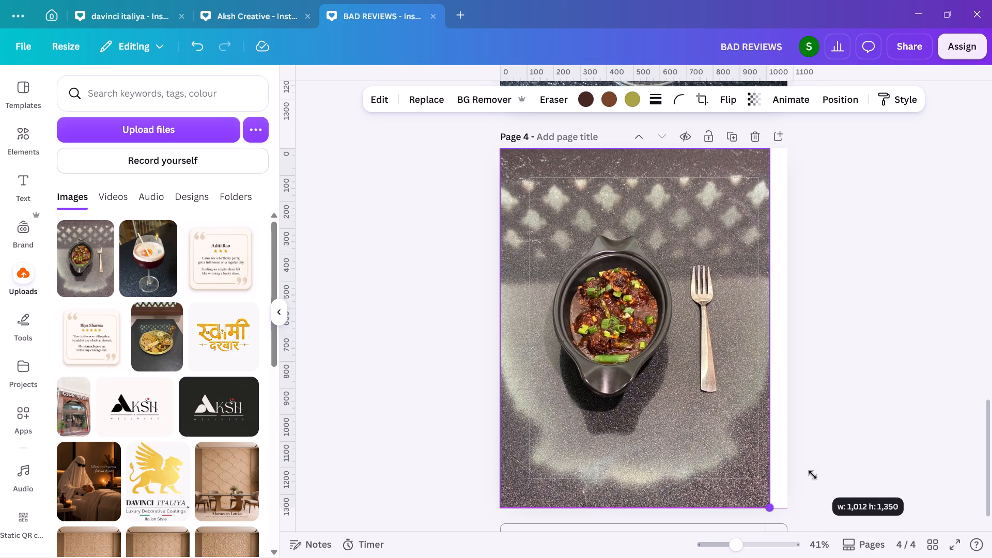
{"action": "left_click_drag", "start_coordinate": [813, 475], "coordinate": [814, 476]}
{"action": "left_click_drag", "start_coordinate": [767, 328], "coordinate": [781, 328]}
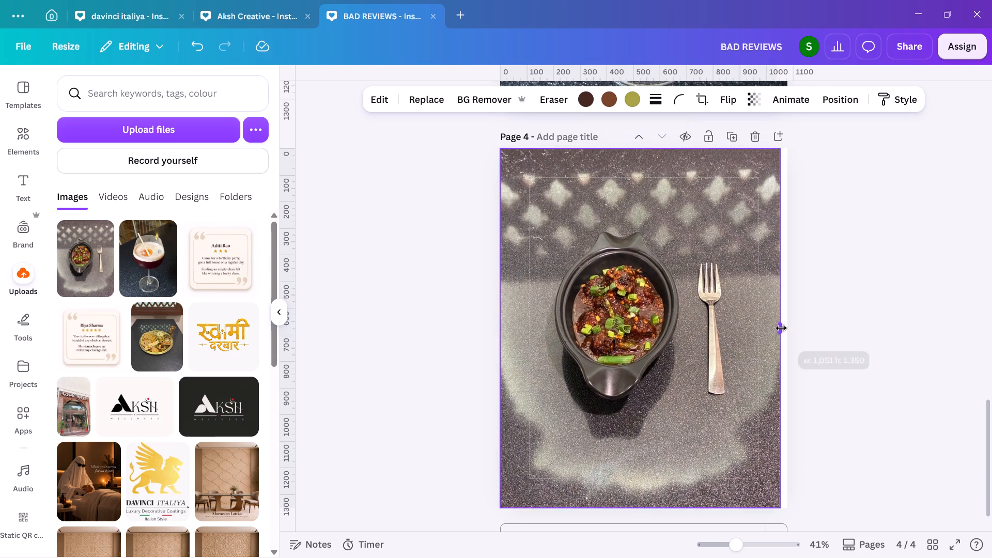
{"action": "left_click_drag", "start_coordinate": [781, 328], "coordinate": [788, 329]}
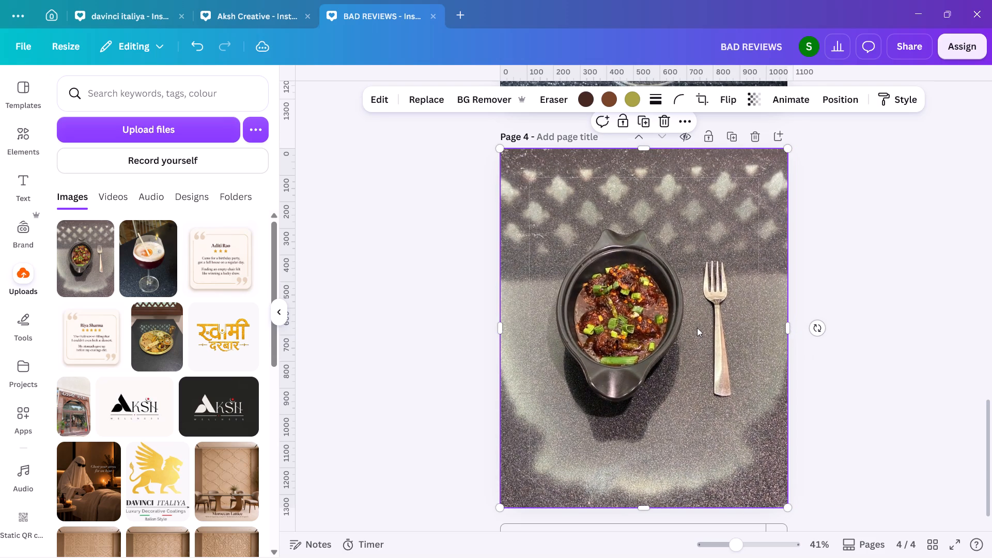
Fine-tune the bowl photo's position within its crop frame on page 4, keeping the full-page crop.
{"action": "double_click", "coordinate": [697, 328]}
{"action": "left_click_drag", "start_coordinate": [697, 328], "coordinate": [715, 327]}
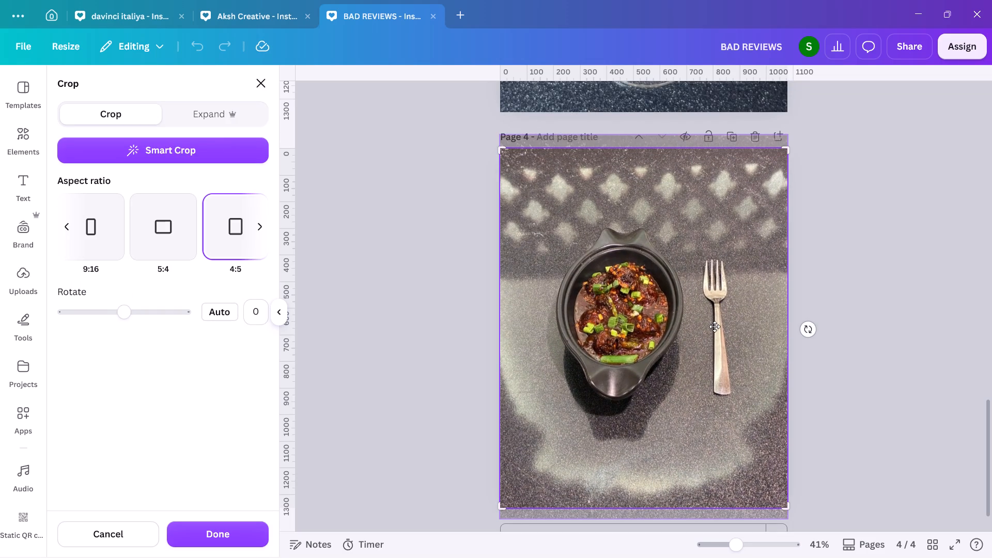
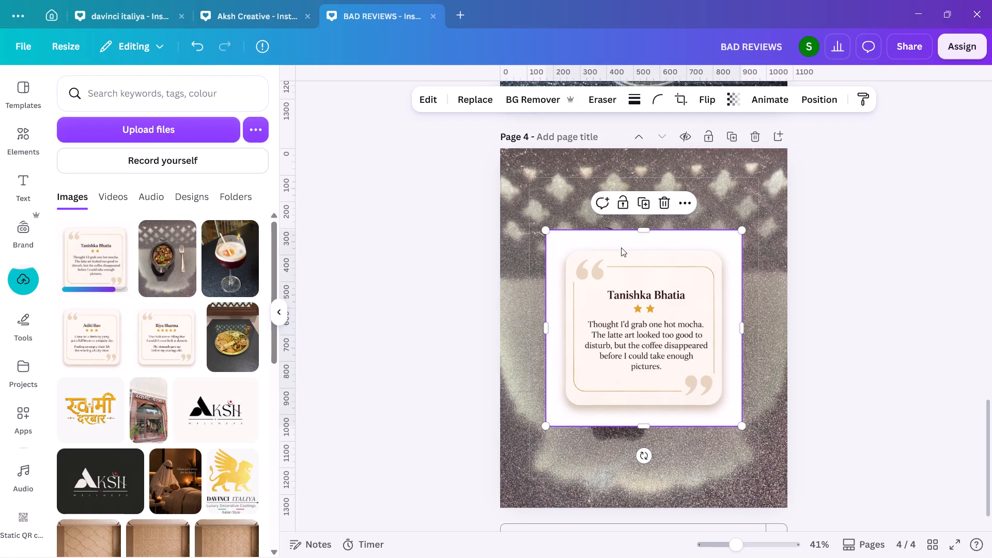
Add a blank page after page 4 of the BAD REVIEWS design.
{"action": "scroll", "coordinate": [621, 247], "scroll_direction": "up", "scroll_amount": 4}
{"action": "scroll", "coordinate": [621, 247], "scroll_direction": "down", "scroll_amount": 1}
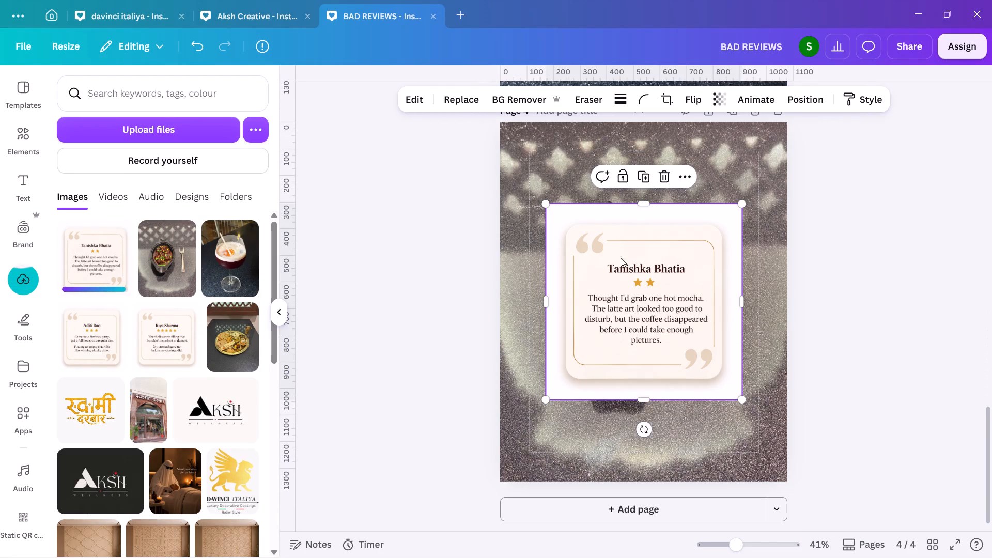
{"action": "left_click", "coordinate": [657, 513]}
Switch to the WhatsApp chat that contains the hot mocha photo.
{"action": "key", "text": "alt+Tab"}
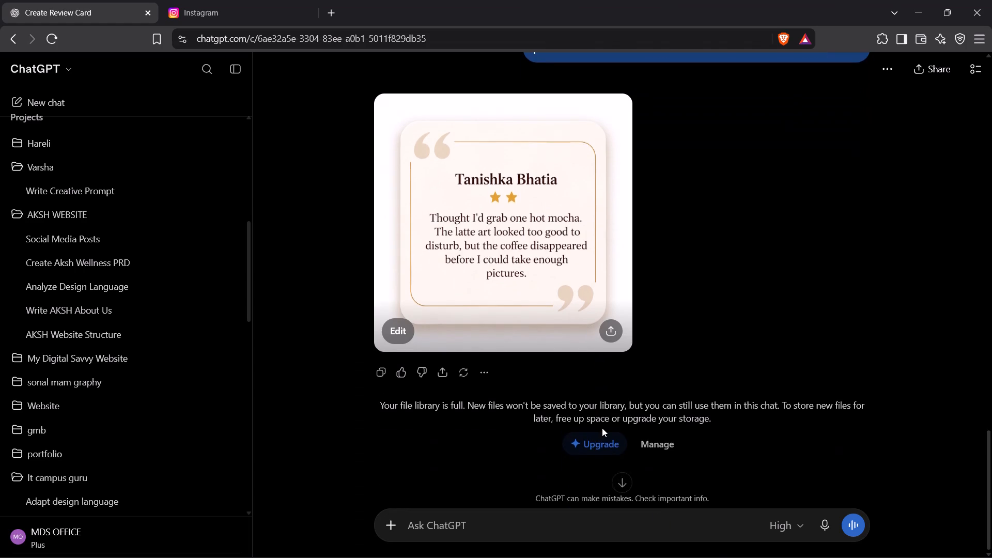
{"action": "key", "text": "alt+Tab"}
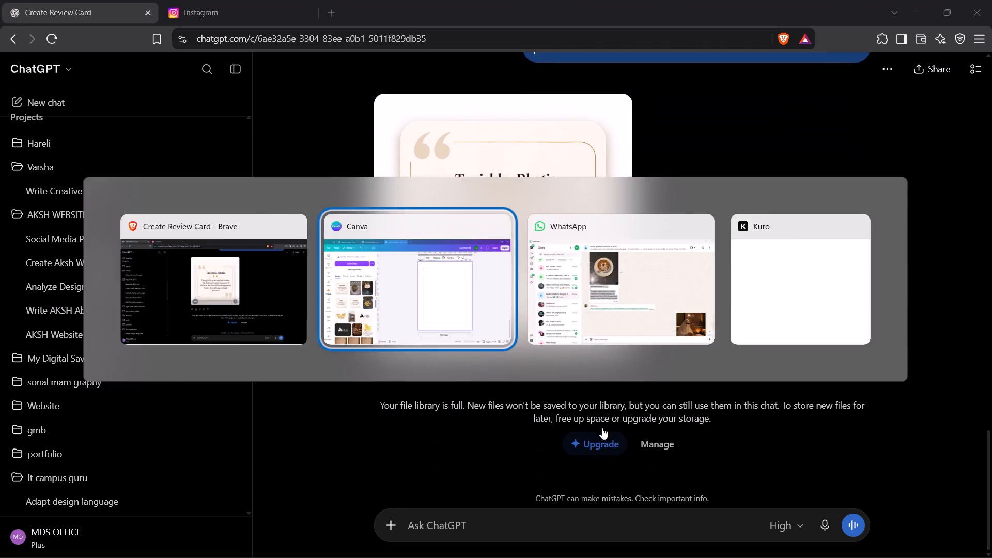
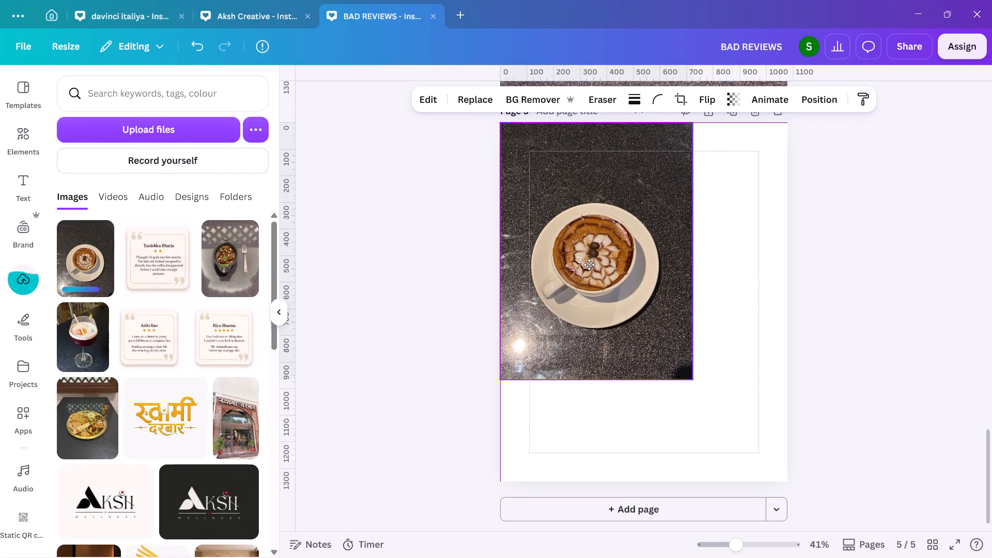
Enlarge the hot mocha photo to fill page 5 and shift it upward within its crop frame as far as it goes.
{"action": "left_click_drag", "start_coordinate": [693, 378], "coordinate": [780, 438]}
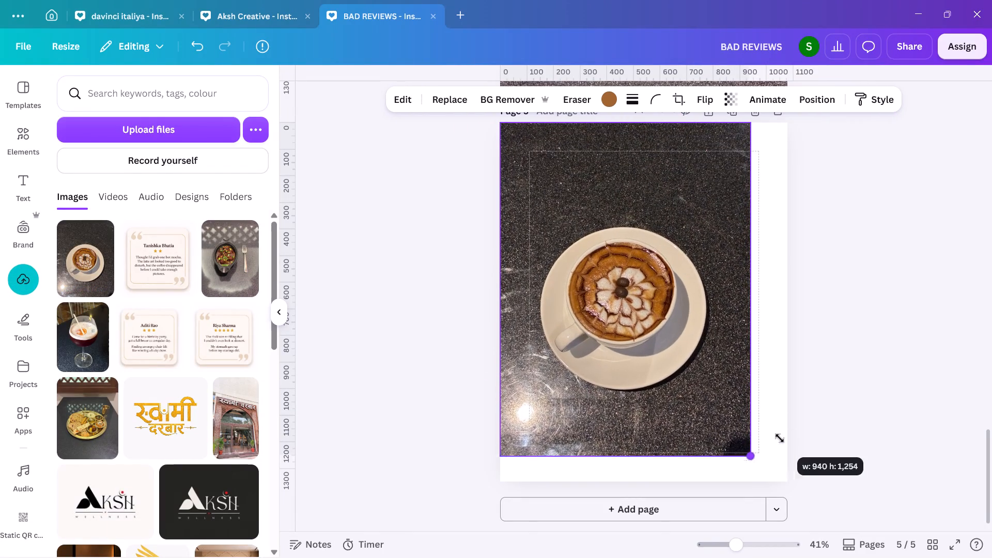
{"action": "left_click_drag", "start_coordinate": [780, 438], "coordinate": [798, 456]}
{"action": "left_click_drag", "start_coordinate": [770, 291], "coordinate": [785, 290]}
{"action": "double_click", "coordinate": [736, 297]}
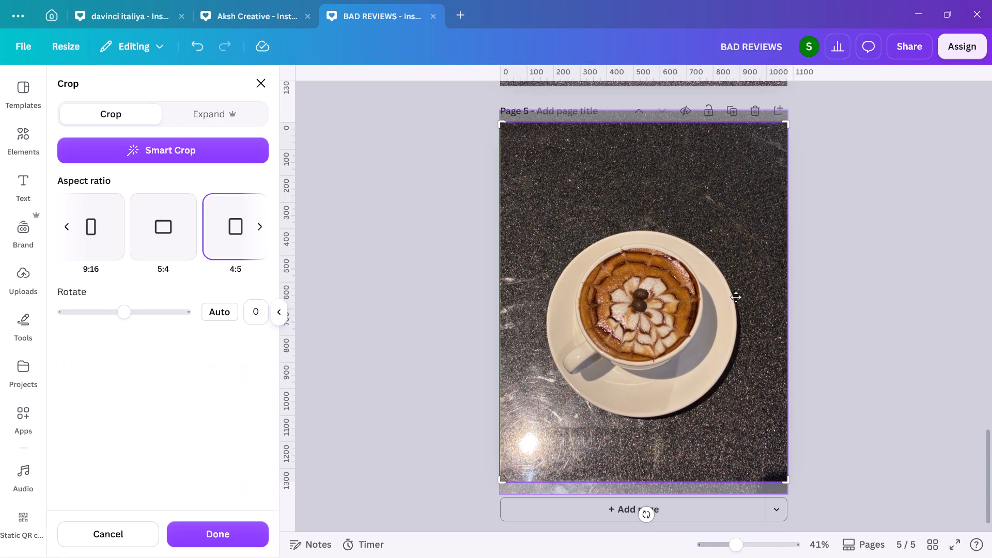
{"action": "left_click_drag", "start_coordinate": [713, 309], "coordinate": [715, 274]}
{"action": "double_click", "coordinate": [904, 303]}
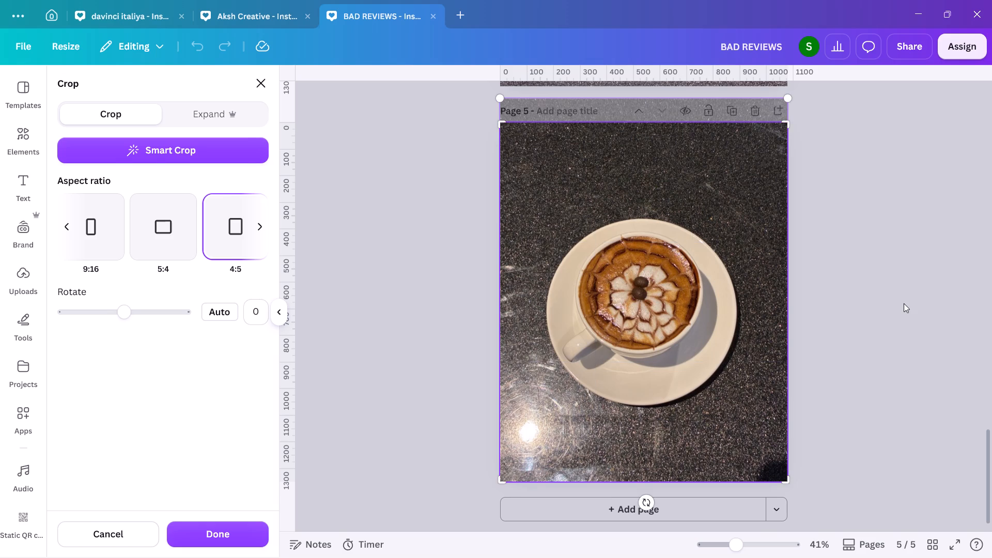
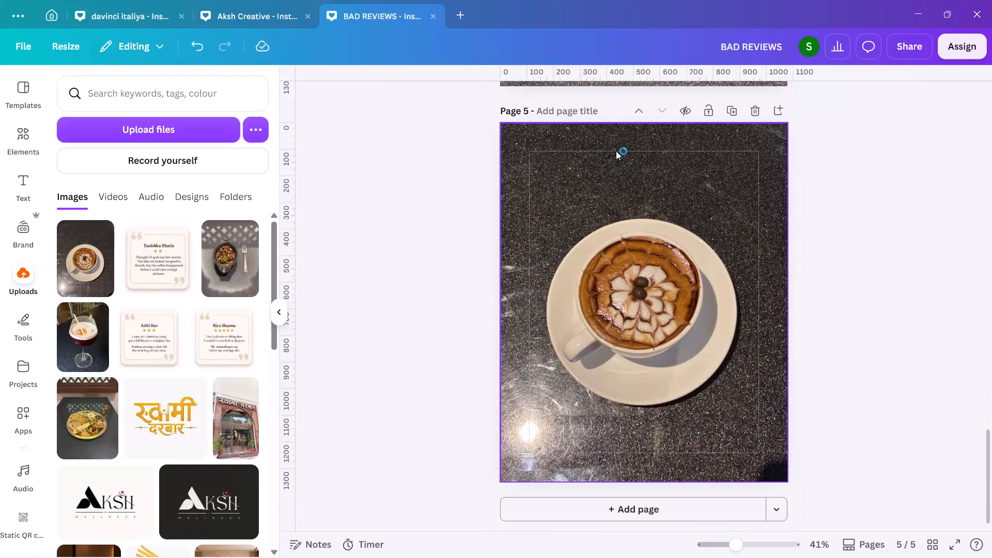
Paste the two-star hot mocha review card onto page 5 and crop its top and left sides to the card's edges.
{"action": "left_click", "coordinate": [634, 235]}
{"action": "key", "text": "ctrl+v"}
{"action": "left_click_drag", "start_coordinate": [640, 200], "coordinate": [641, 220]}
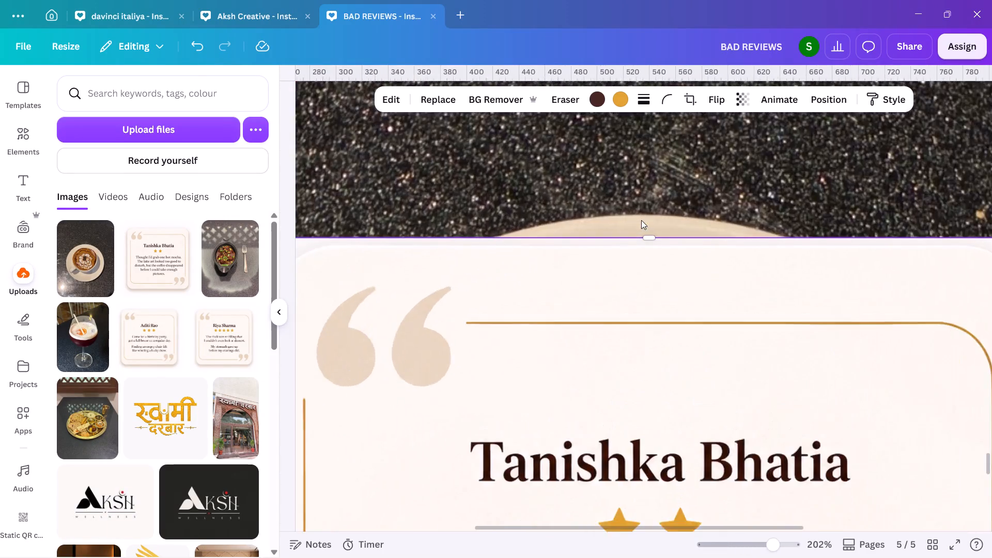
{"action": "left_click_drag", "start_coordinate": [654, 251], "coordinate": [654, 264]}
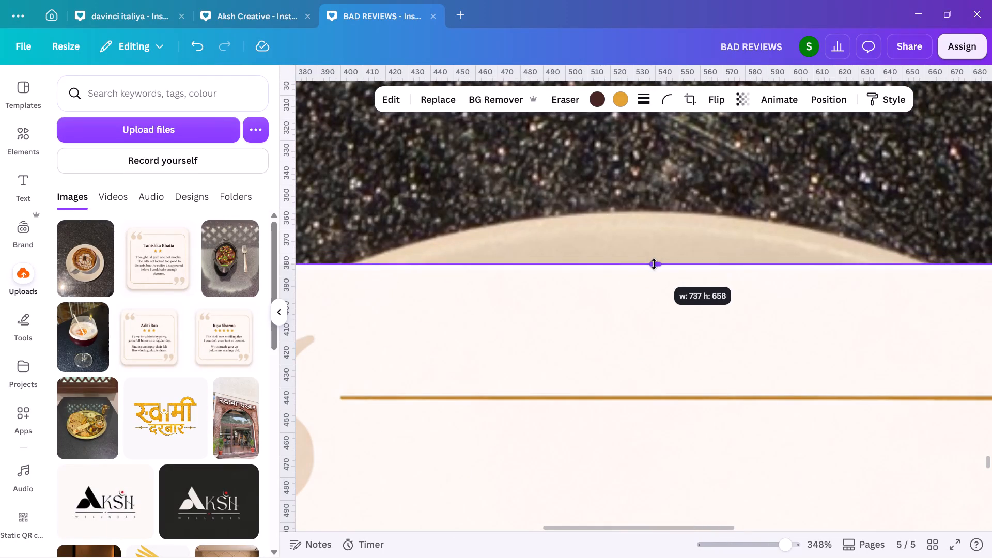
{"action": "left_click_drag", "start_coordinate": [654, 264], "coordinate": [654, 267]}
{"action": "scroll", "coordinate": [654, 267], "scroll_direction": "right", "scroll_amount": 5}
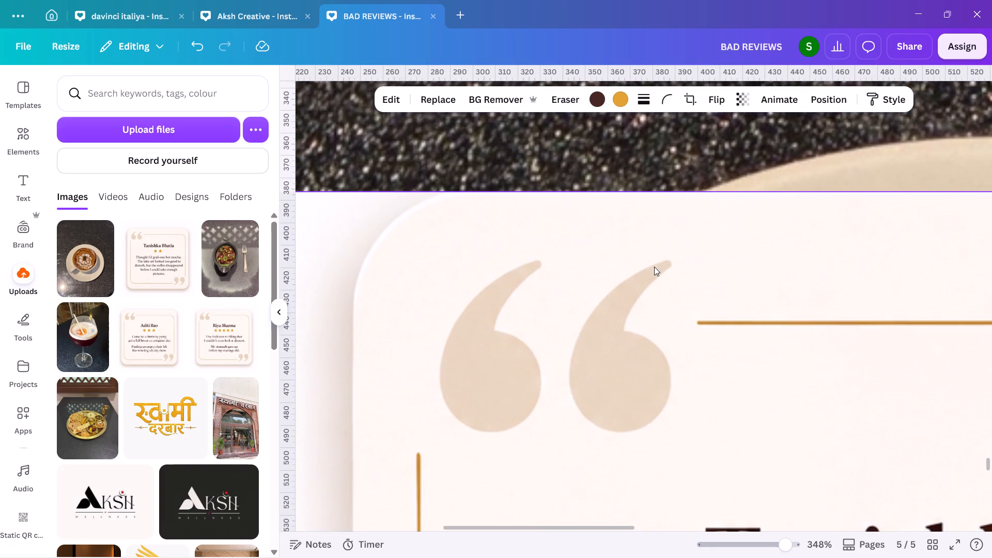
{"action": "scroll", "coordinate": [384, 352], "scroll_direction": "right", "scroll_amount": 2}
{"action": "left_click_drag", "start_coordinate": [366, 349], "coordinate": [518, 319]}
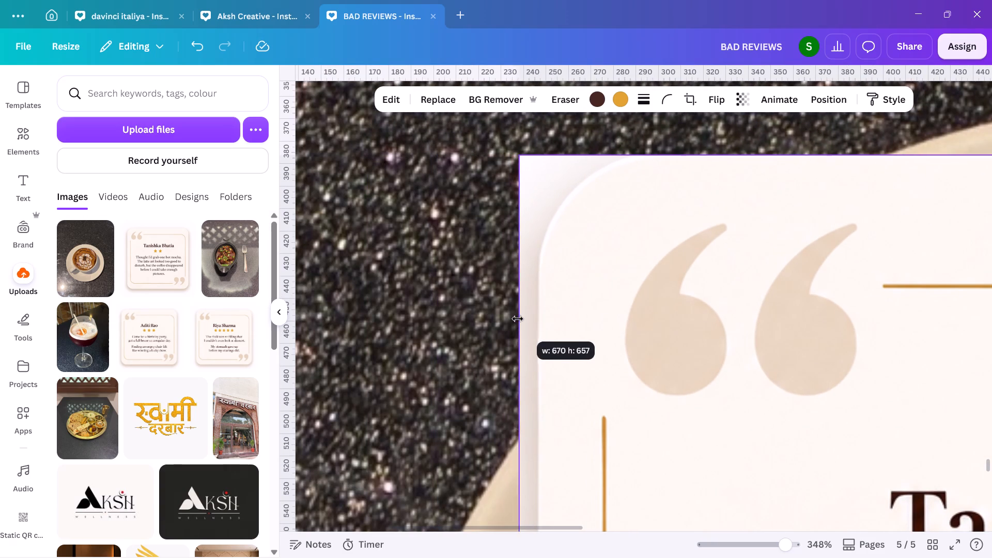
{"action": "left_click_drag", "start_coordinate": [518, 319], "coordinate": [534, 319]}
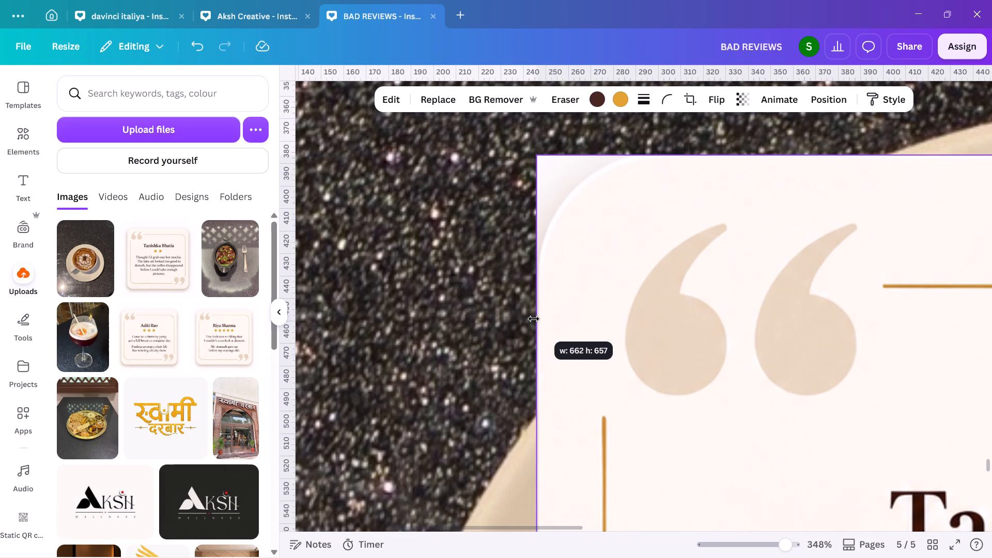
{"action": "left_click_drag", "start_coordinate": [534, 319], "coordinate": [535, 319]}
Crop the review card's right and bottom sides to the card's edges, reaching about 586 by 578.
{"action": "scroll", "coordinate": [535, 319], "scroll_direction": "left", "scroll_amount": 7}
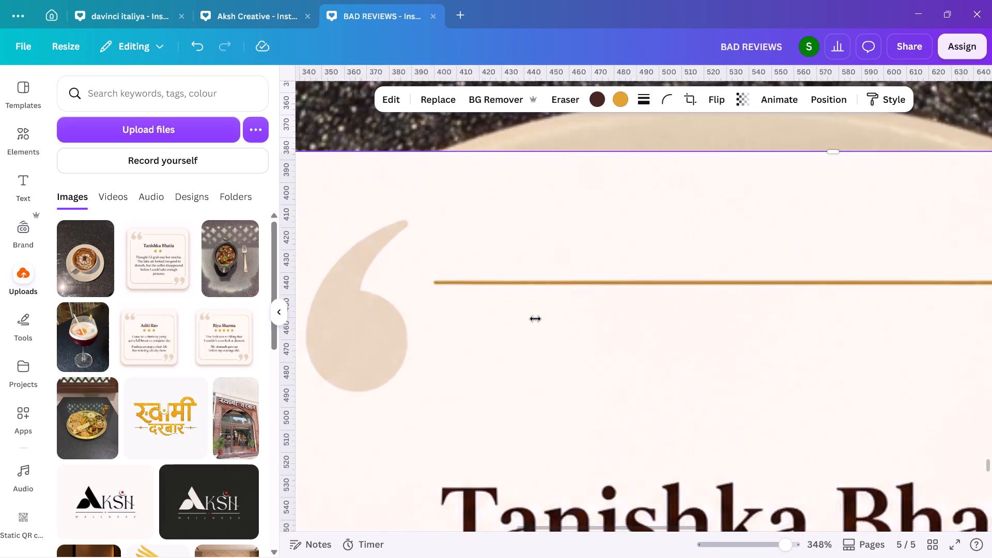
{"action": "scroll", "coordinate": [535, 319], "scroll_direction": "left", "scroll_amount": 3}
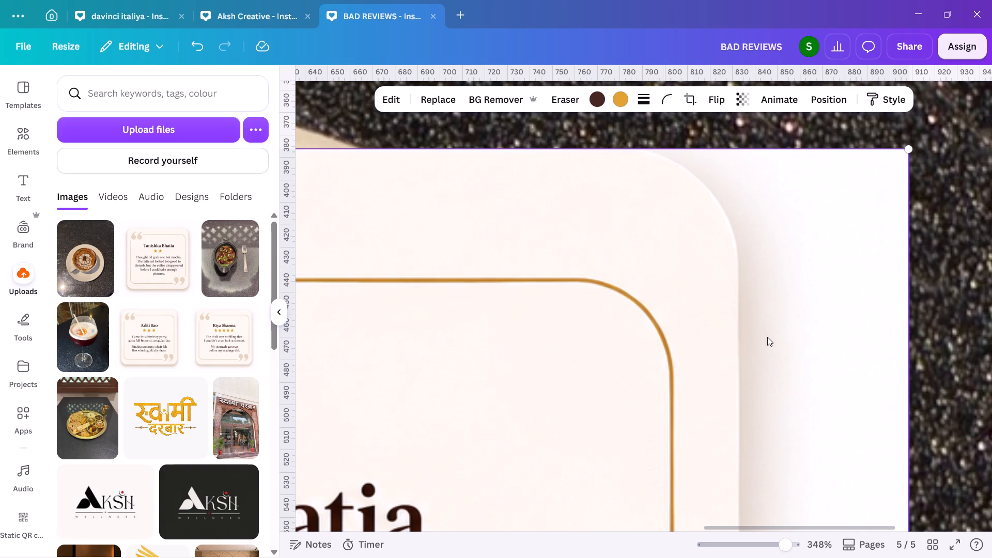
{"action": "left_click_drag", "start_coordinate": [910, 287], "coordinate": [743, 314]}
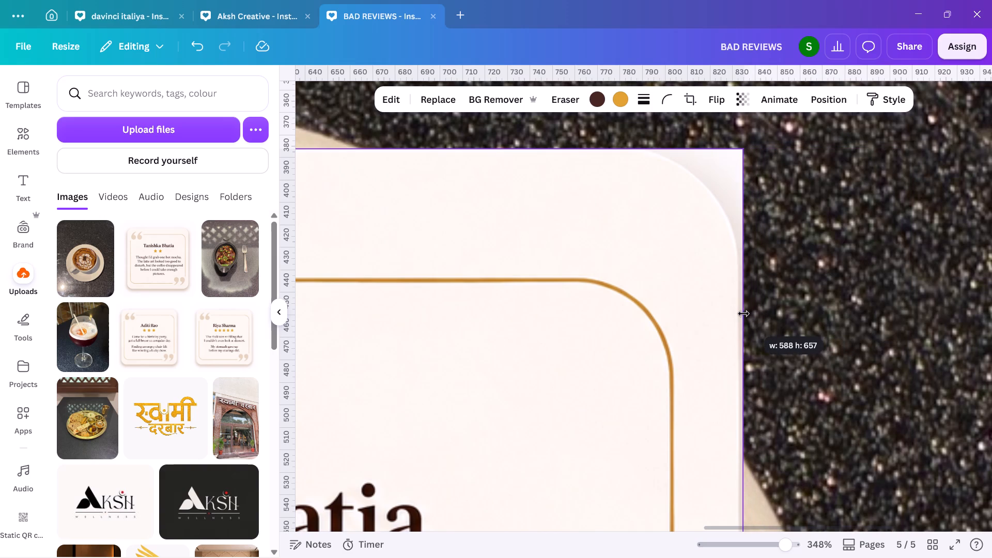
{"action": "left_click_drag", "start_coordinate": [743, 314], "coordinate": [739, 313]}
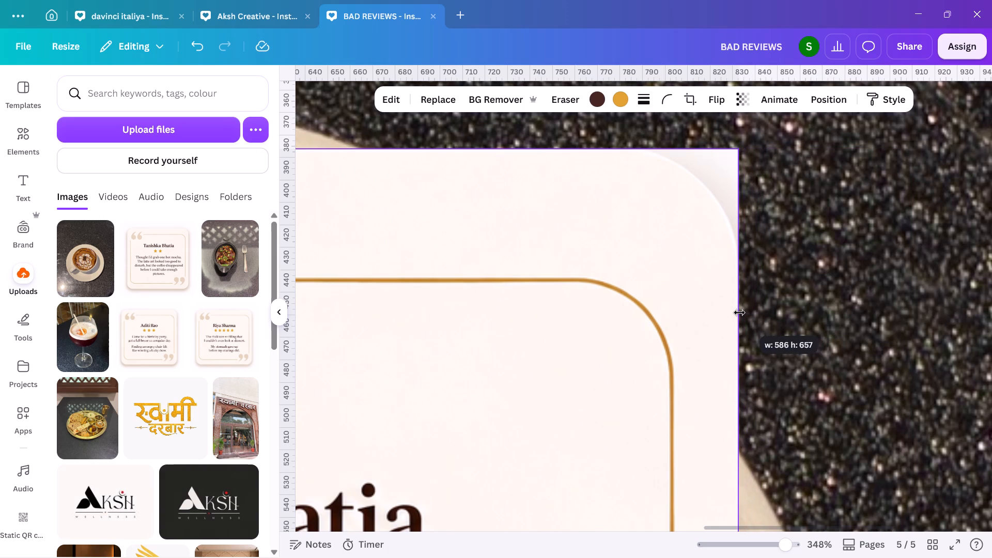
{"action": "left_click_drag", "start_coordinate": [739, 313], "coordinate": [741, 313]}
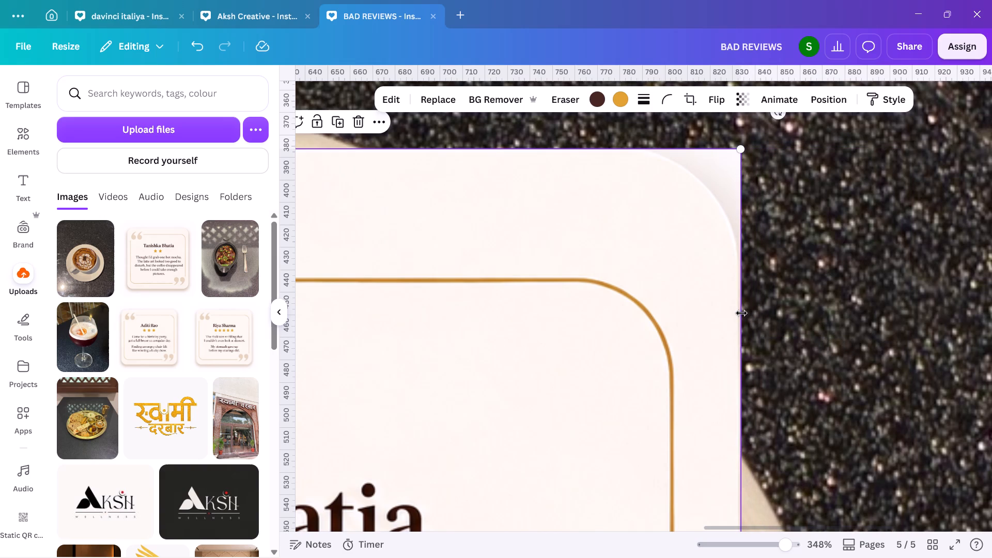
{"action": "left_click", "coordinate": [741, 313]}
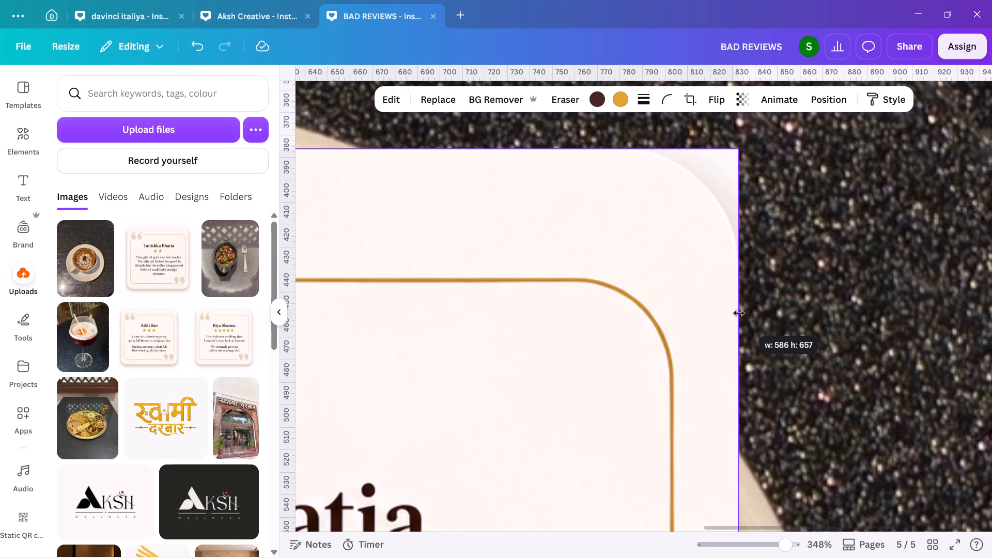
{"action": "scroll", "coordinate": [739, 313], "scroll_direction": "down", "scroll_amount": 10}
{"action": "scroll", "coordinate": [739, 313], "scroll_direction": "right", "scroll_amount": 3}
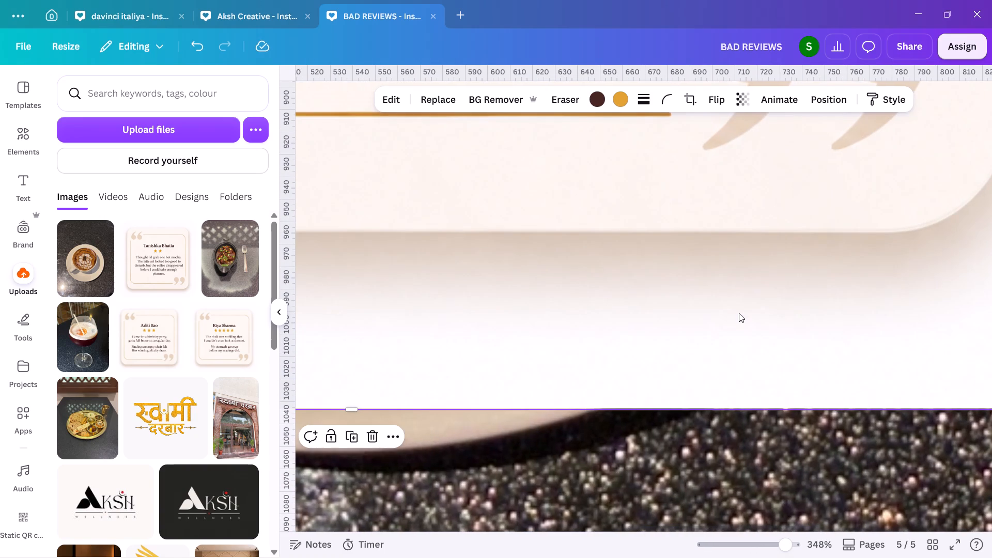
{"action": "left_click_drag", "start_coordinate": [653, 408], "coordinate": [732, 230]}
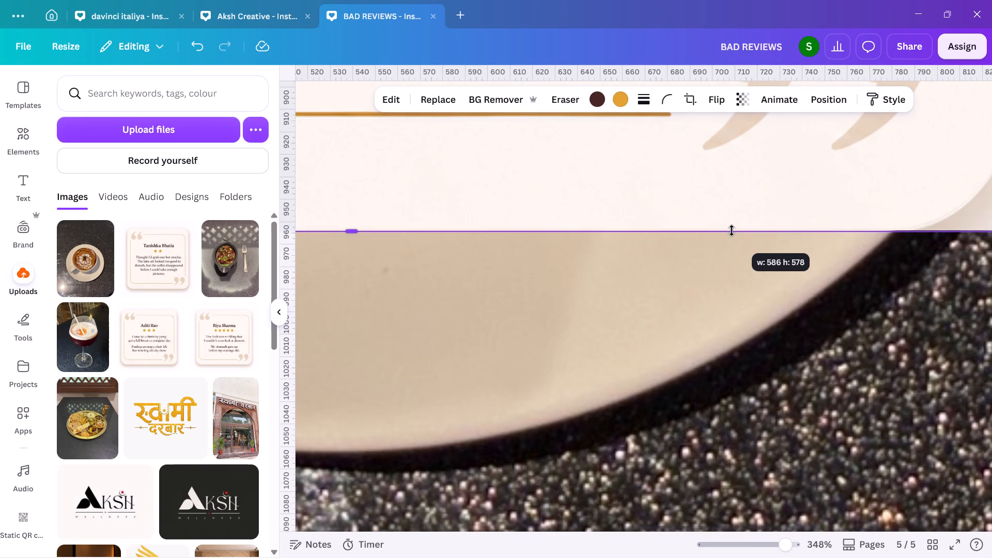
{"action": "left_click_drag", "start_coordinate": [732, 230], "coordinate": [733, 229]}
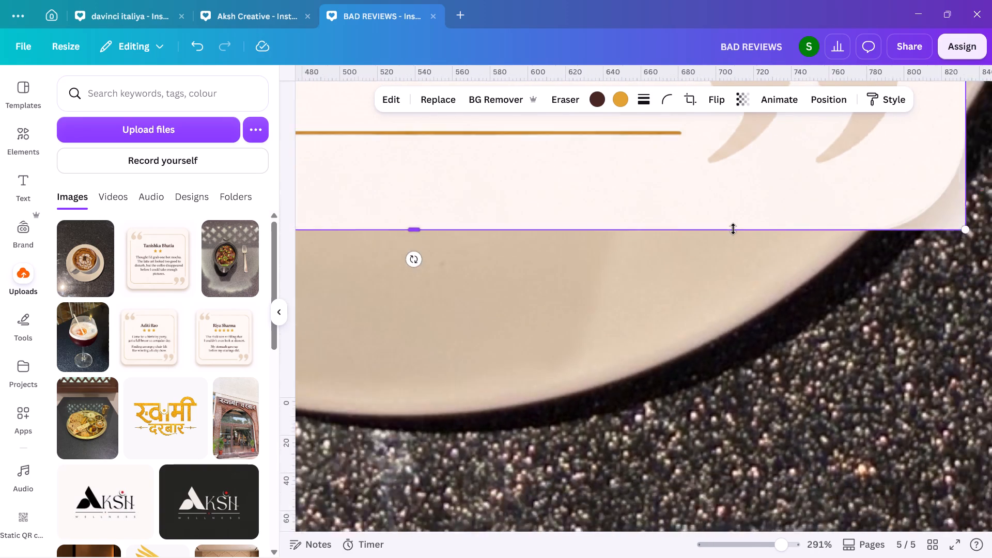
Set the corner rounding of the hot mocha review card to 60.
{"action": "scroll", "coordinate": [733, 229], "scroll_direction": "up", "scroll_amount": 1}
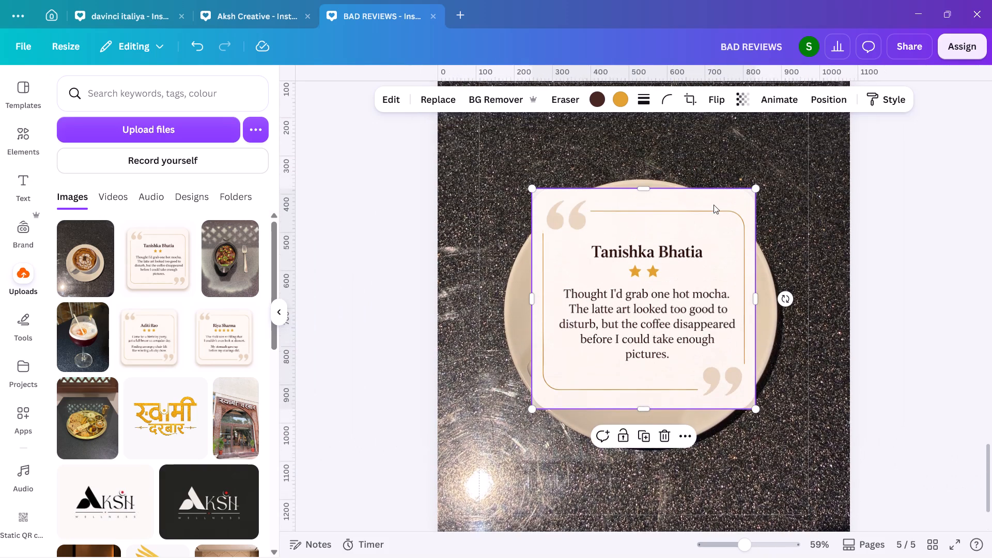
{"action": "scroll", "coordinate": [714, 205], "scroll_direction": "up", "scroll_amount": 2}
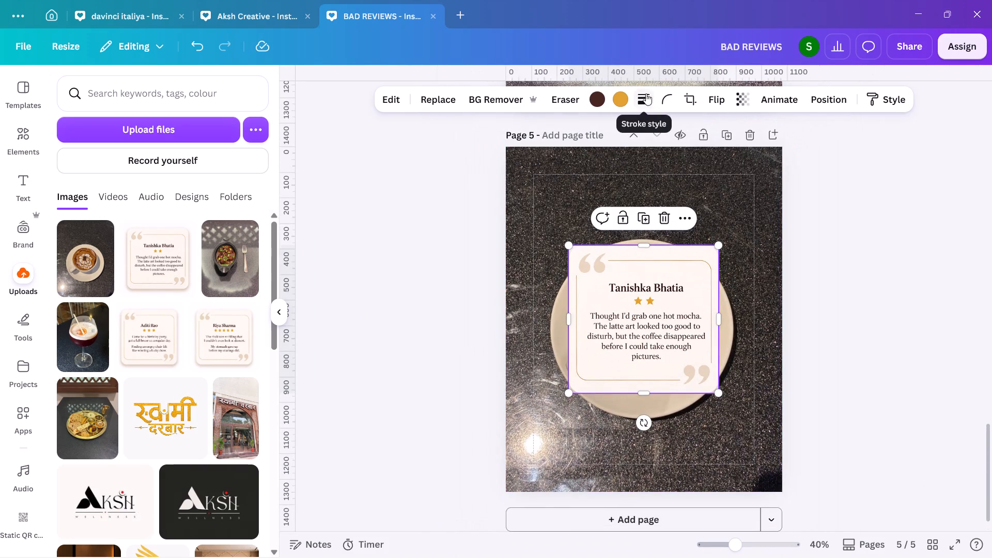
{"action": "left_click", "coordinate": [664, 91]}
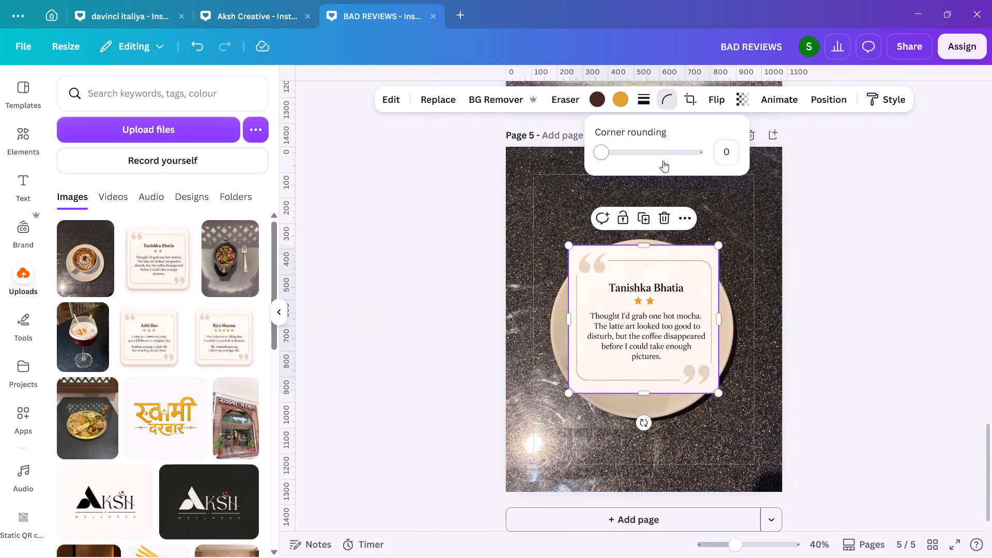
{"action": "left_click", "coordinate": [727, 150]}
{"action": "type", "text": "60"}
{"action": "key", "text": "Return"}
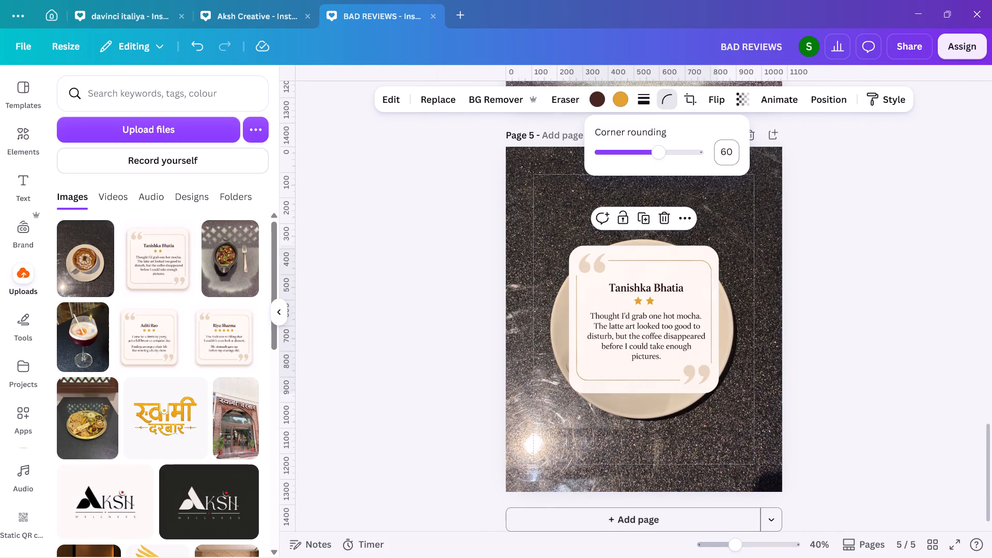
Move the review card to the lower-left corner of page 5 and shrink it to about 395 by 389.
{"action": "left_click_drag", "start_coordinate": [625, 283], "coordinate": [550, 439]}
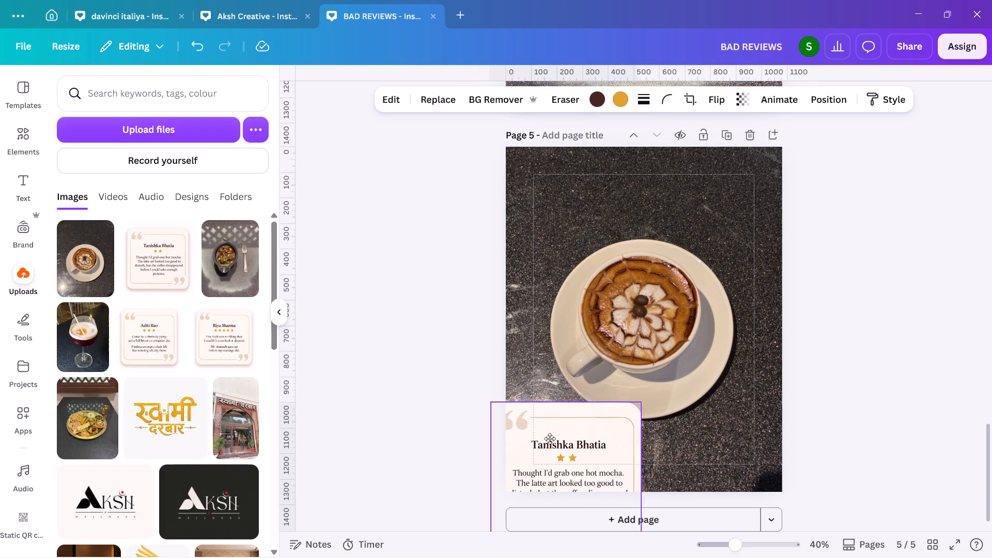
{"action": "left_click_drag", "start_coordinate": [550, 439], "coordinate": [567, 380]}
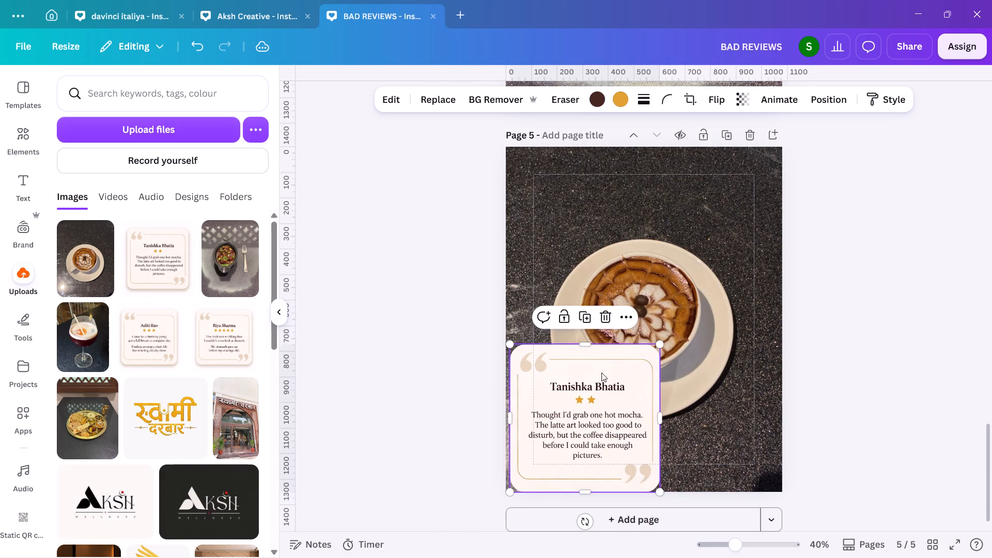
{"action": "left_click_drag", "start_coordinate": [661, 344], "coordinate": [598, 375]}
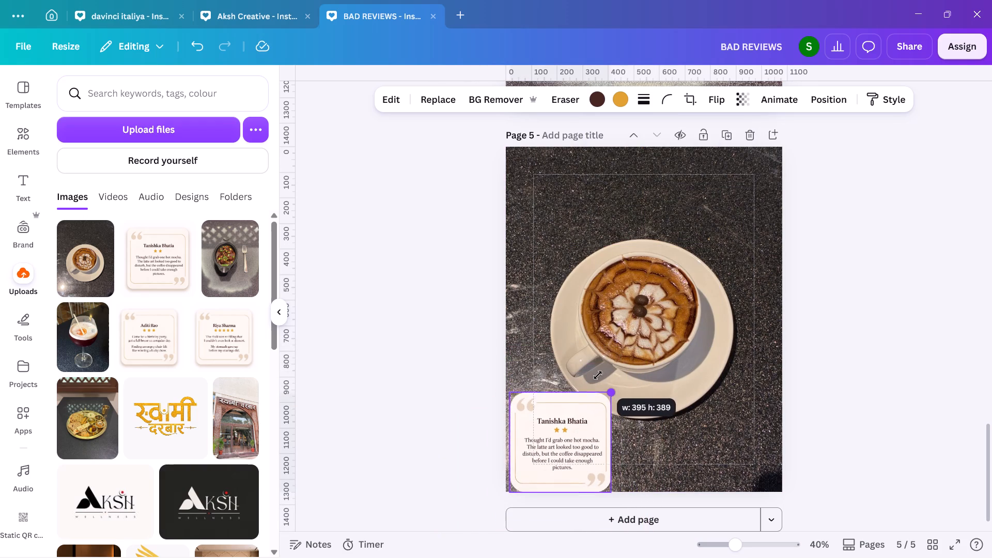
{"action": "left_click_drag", "start_coordinate": [598, 375], "coordinate": [600, 375]}
Tilt the review card slightly counter-clockwise and nudge it fully inside page 5's lower-left corner.
{"action": "left_click_drag", "start_coordinate": [561, 523], "coordinate": [576, 519]}
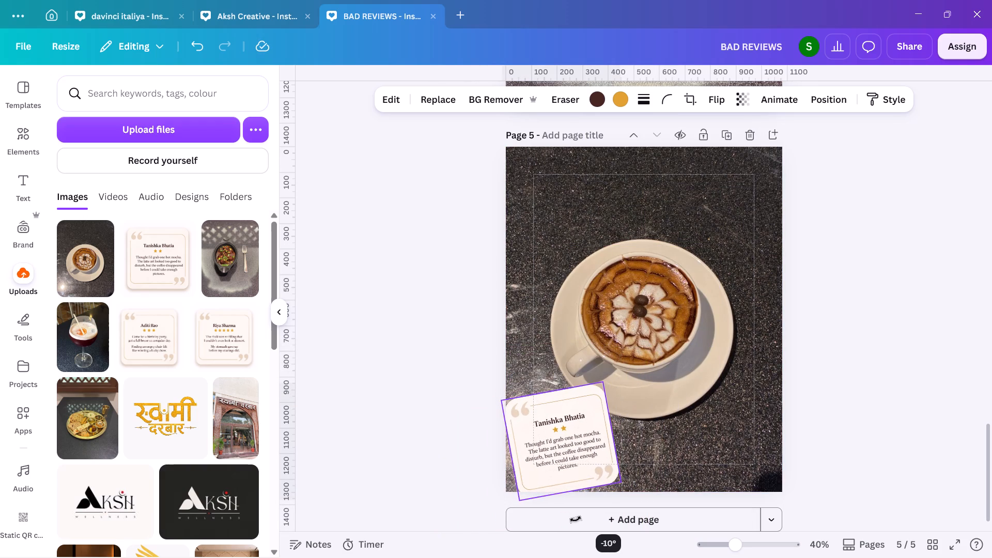
{"action": "left_click_drag", "start_coordinate": [576, 519], "coordinate": [571, 519]}
{"action": "left_click_drag", "start_coordinate": [552, 470], "coordinate": [556, 463]}
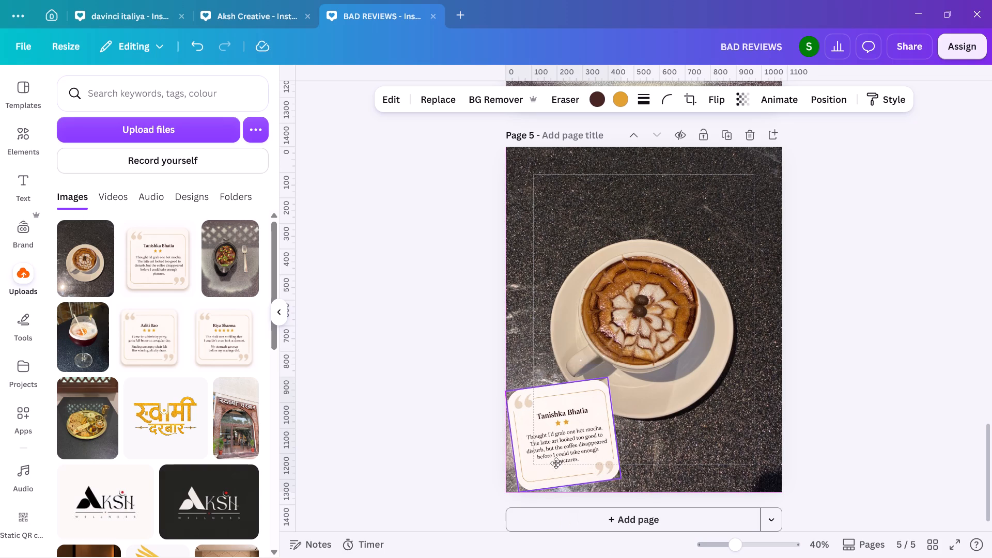
{"action": "left_click_drag", "start_coordinate": [556, 463], "coordinate": [559, 462]}
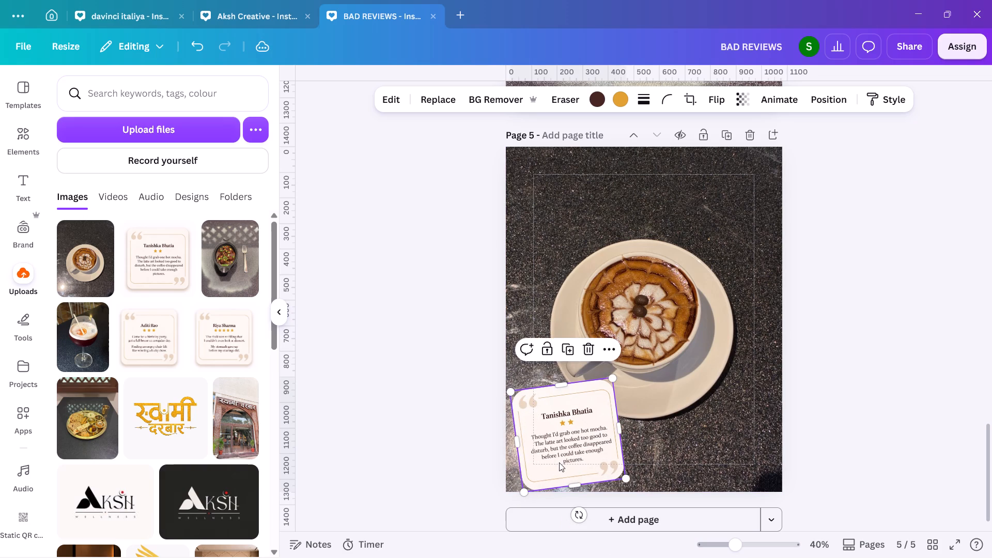
{"action": "left_click", "coordinate": [825, 446]}
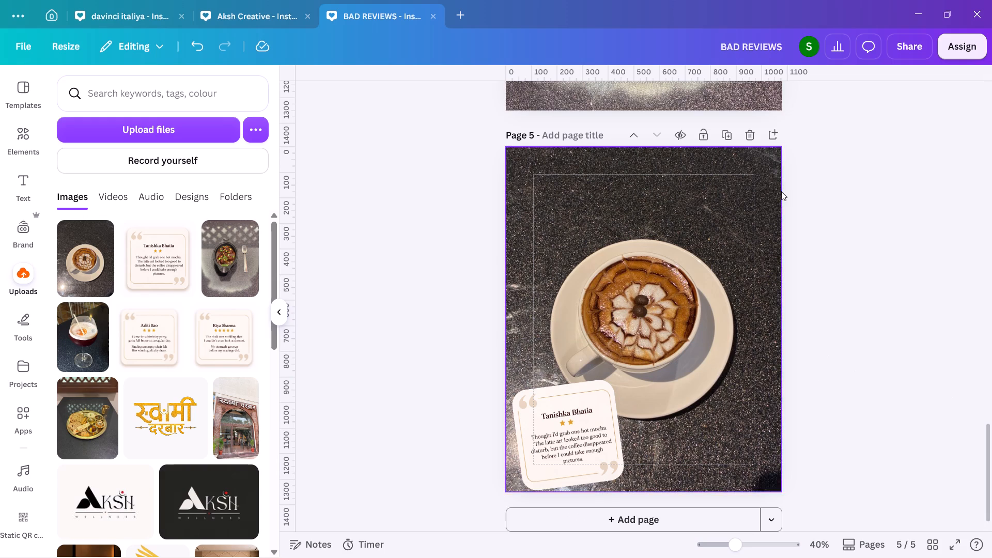
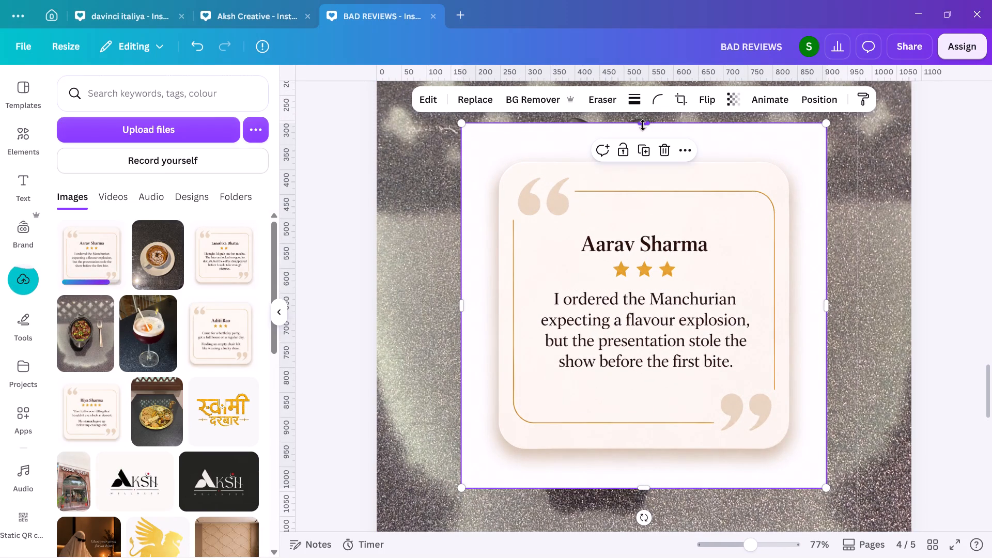
Crop the white margins off all four sides of the Manchurian review card, down to about 590 × 583.
{"action": "left_click_drag", "start_coordinate": [643, 125], "coordinate": [640, 161]}
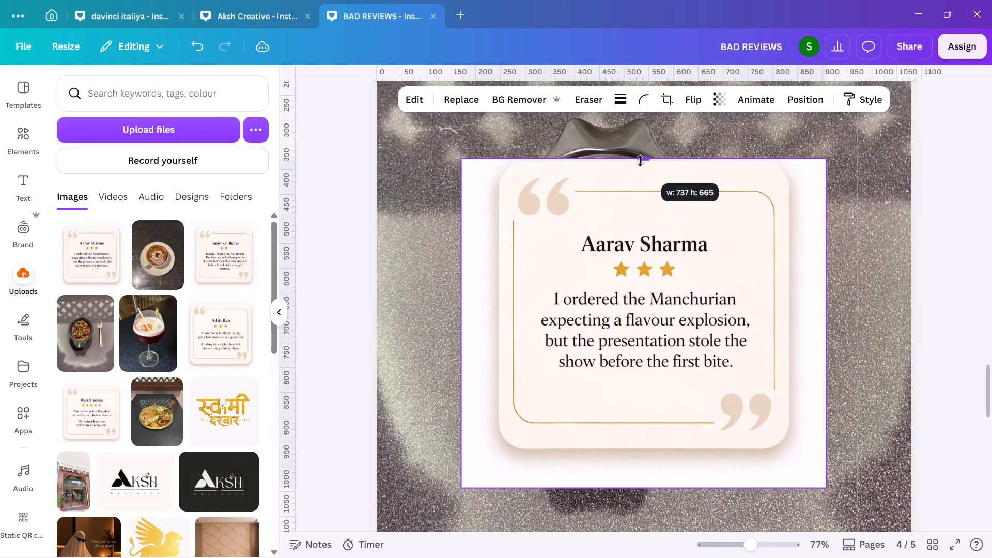
{"action": "left_click_drag", "start_coordinate": [640, 161], "coordinate": [640, 163]}
{"action": "left_click_drag", "start_coordinate": [826, 326], "coordinate": [793, 324]}
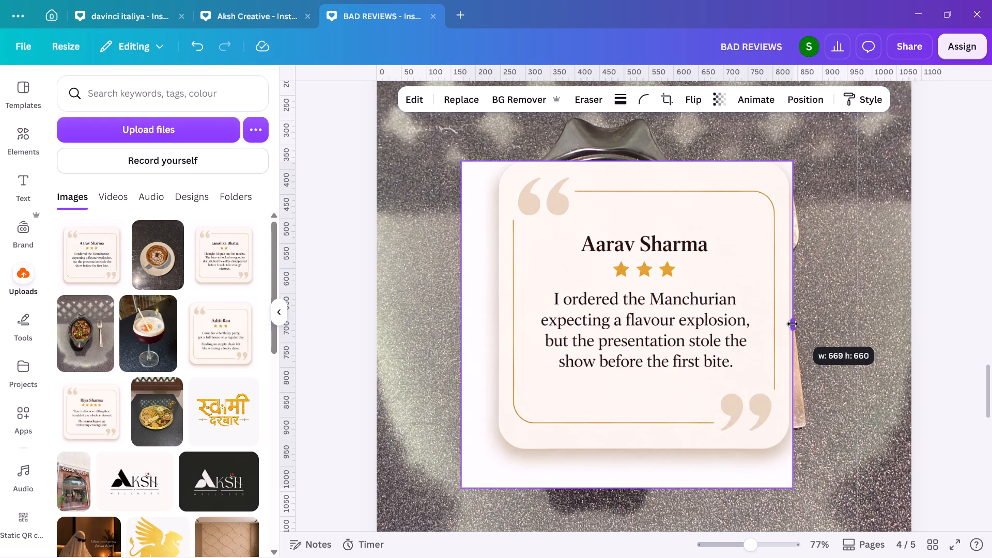
{"action": "left_click_drag", "start_coordinate": [793, 324], "coordinate": [790, 323]}
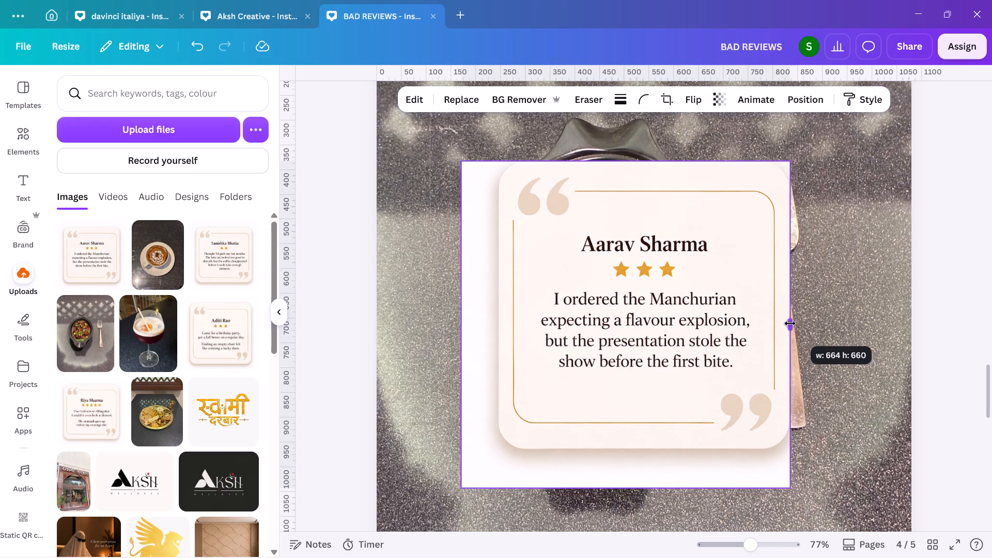
{"action": "left_click_drag", "start_coordinate": [790, 323], "coordinate": [791, 322]}
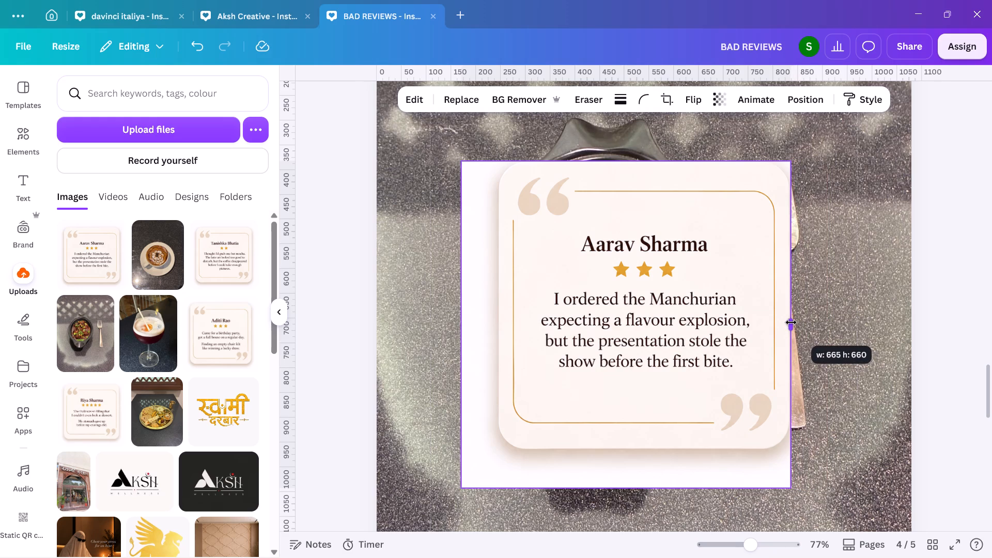
{"action": "left_click_drag", "start_coordinate": [791, 322], "coordinate": [790, 322]}
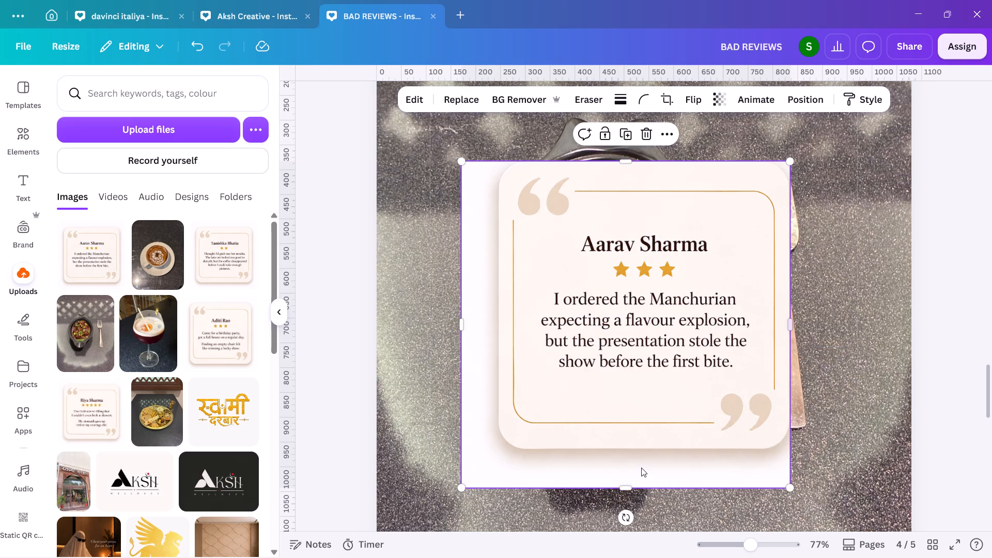
{"action": "left_click_drag", "start_coordinate": [631, 486], "coordinate": [630, 450]}
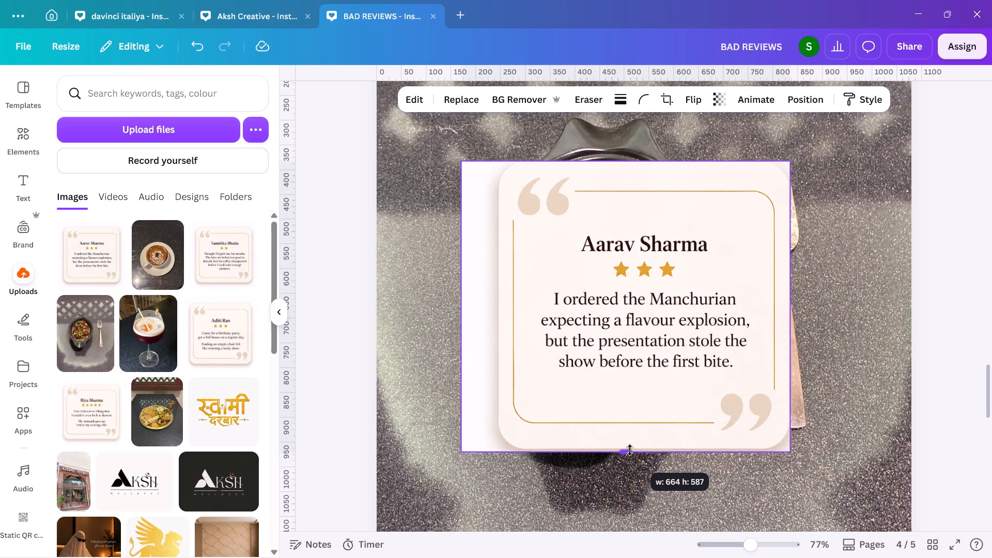
{"action": "left_click_drag", "start_coordinate": [630, 450], "coordinate": [630, 448]}
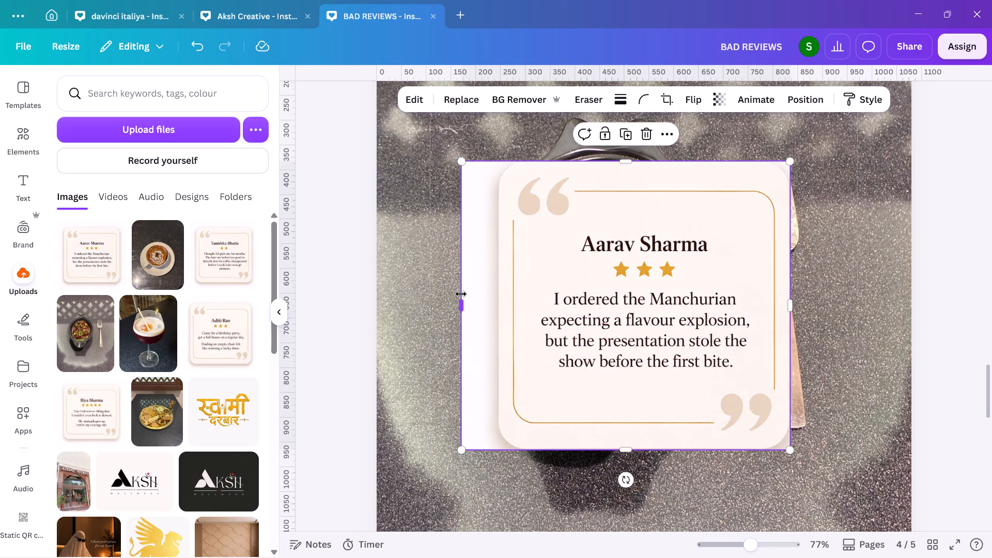
{"action": "left_click_drag", "start_coordinate": [461, 294], "coordinate": [497, 297]}
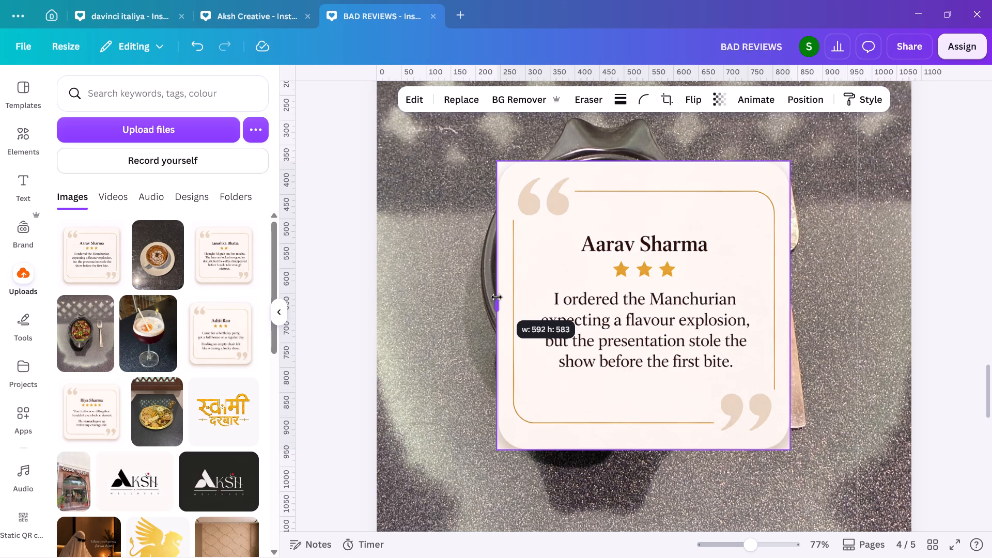
{"action": "left_click_drag", "start_coordinate": [497, 297], "coordinate": [498, 297]}
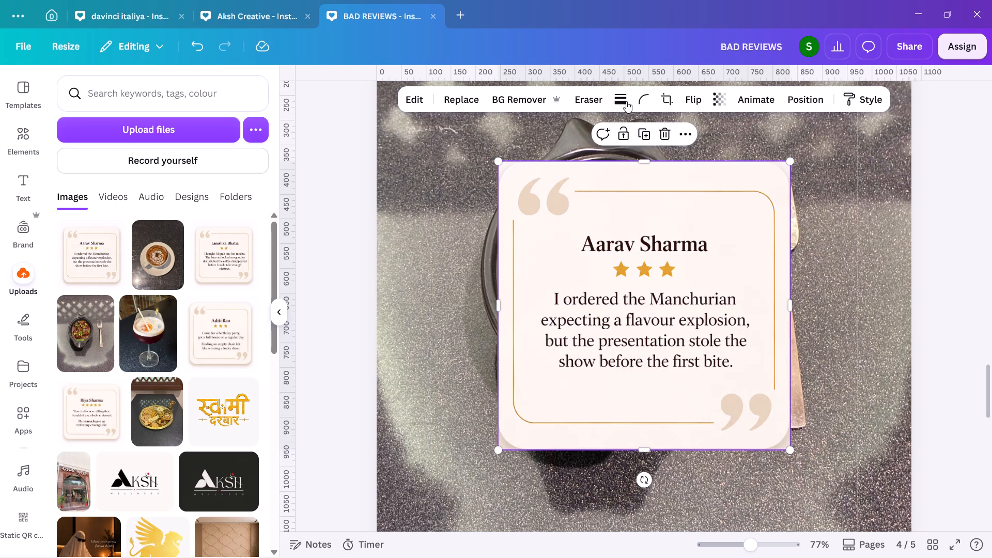
Set the cropped review card's corner rounding to 64.
{"action": "left_click", "coordinate": [643, 106]}
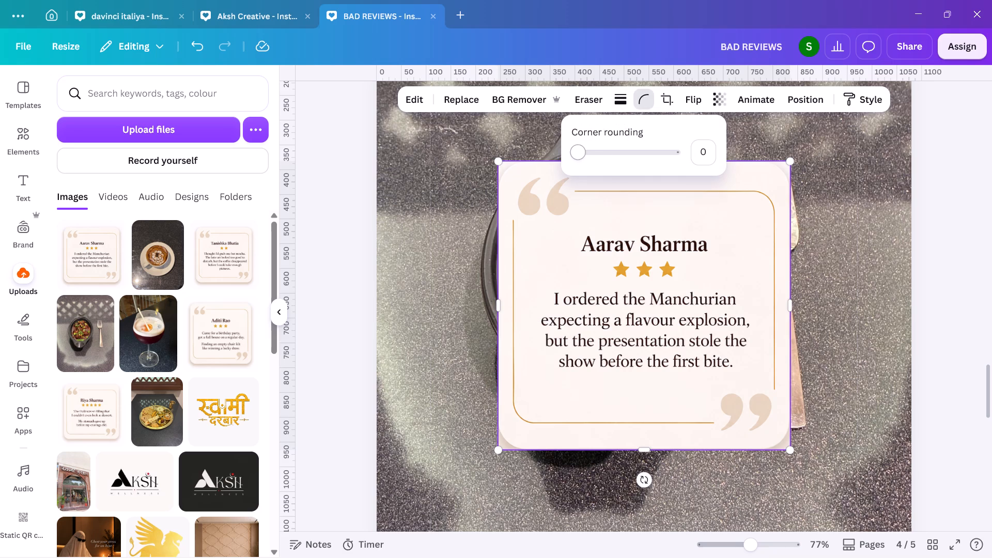
{"action": "left_click_drag", "start_coordinate": [585, 148], "coordinate": [639, 149]}
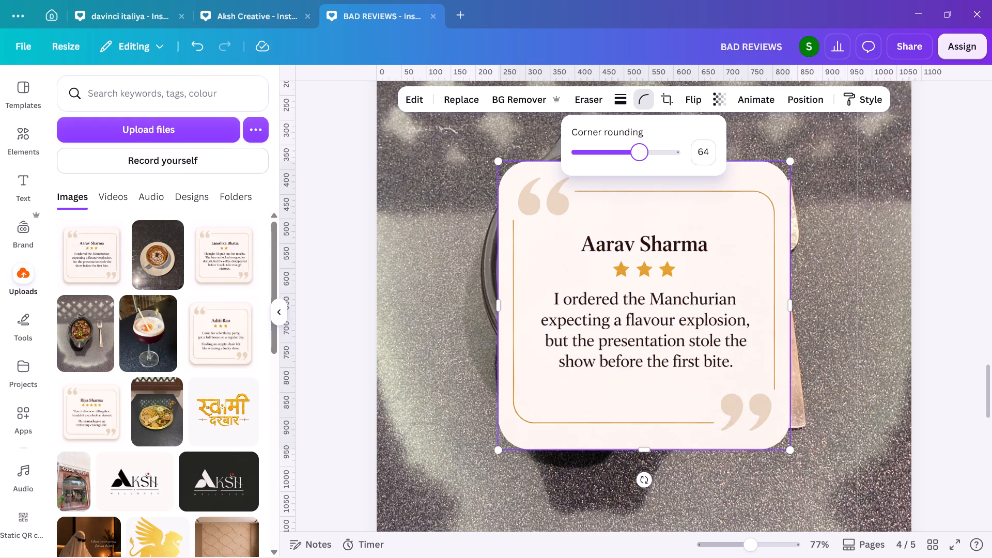
{"action": "double_click", "coordinate": [922, 346]}
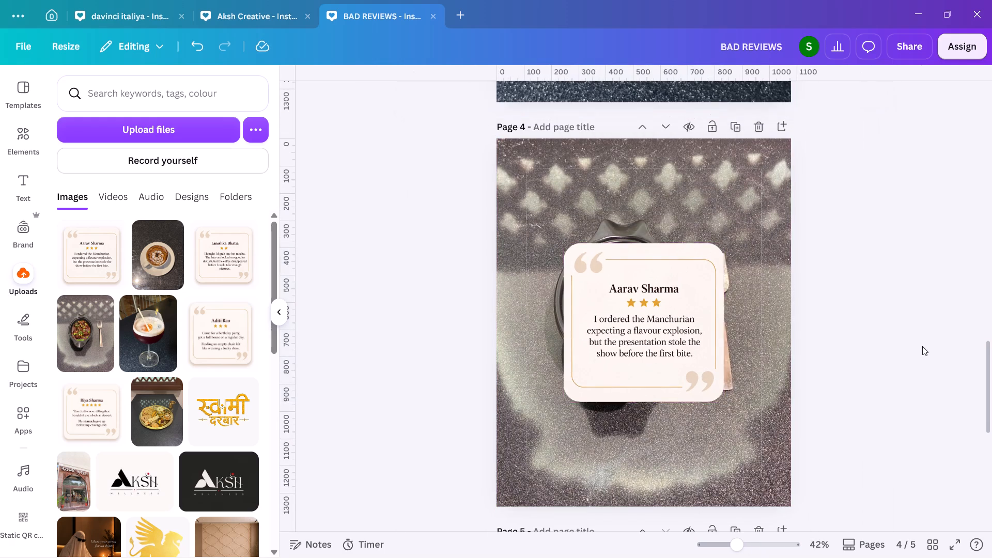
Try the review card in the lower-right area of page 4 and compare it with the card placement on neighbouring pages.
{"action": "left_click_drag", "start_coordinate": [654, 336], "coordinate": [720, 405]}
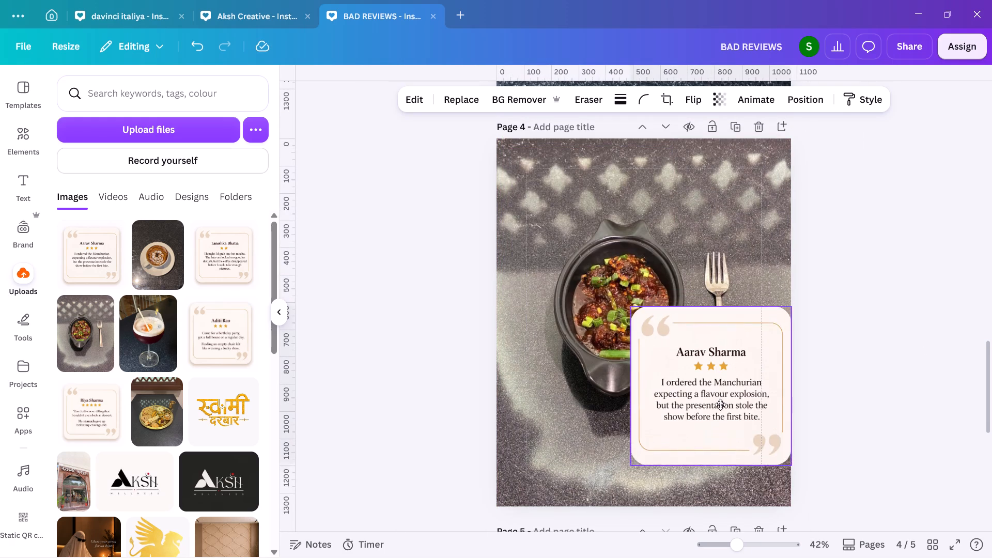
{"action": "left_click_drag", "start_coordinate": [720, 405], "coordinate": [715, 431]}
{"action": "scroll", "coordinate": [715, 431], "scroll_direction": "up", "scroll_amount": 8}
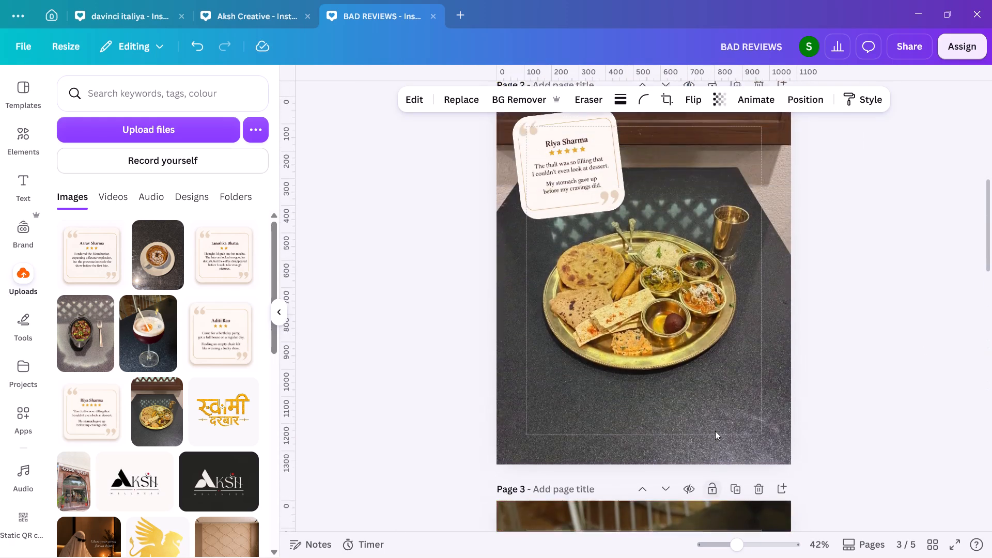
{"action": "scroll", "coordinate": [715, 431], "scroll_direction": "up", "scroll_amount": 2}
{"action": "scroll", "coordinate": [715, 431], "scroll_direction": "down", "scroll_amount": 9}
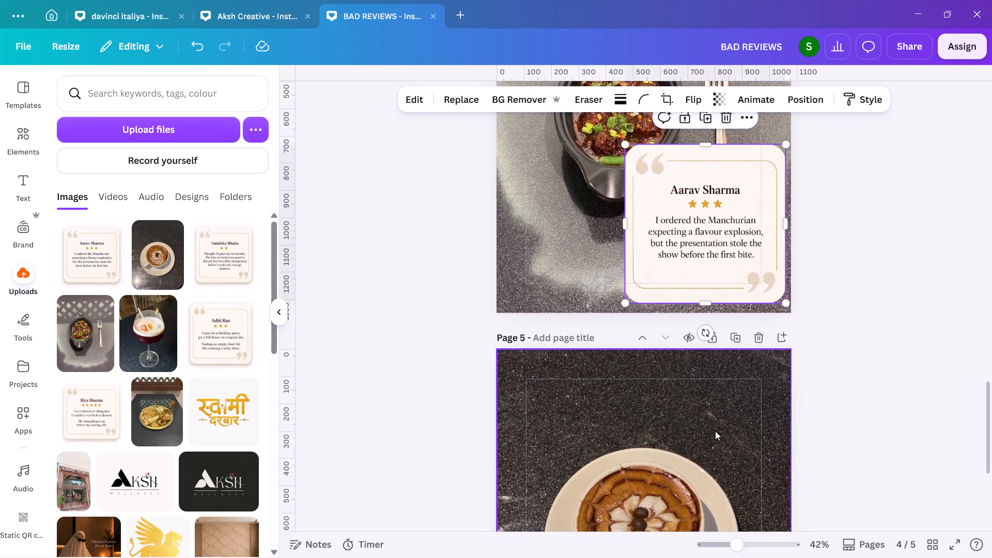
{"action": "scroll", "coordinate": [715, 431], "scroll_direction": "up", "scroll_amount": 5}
Move the review card to the upper-right corner of page 4 and shrink it to about a third of the page width.
{"action": "left_click_drag", "start_coordinate": [720, 443], "coordinate": [709, 261]}
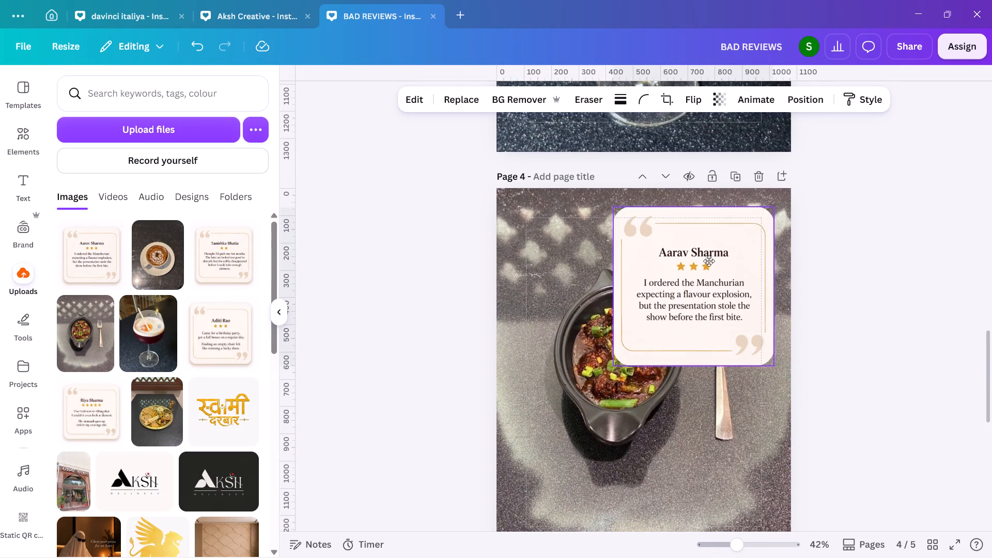
{"action": "left_click_drag", "start_coordinate": [709, 261], "coordinate": [711, 255]}
{"action": "left_click_drag", "start_coordinate": [618, 358], "coordinate": [649, 304]}
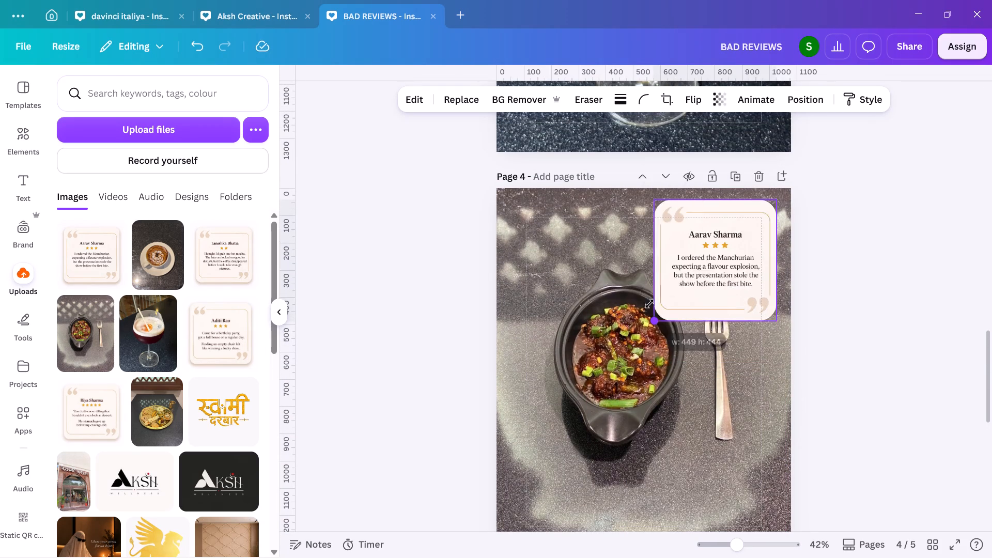
{"action": "left_click_drag", "start_coordinate": [649, 304], "coordinate": [665, 282]}
Tilt the review card slightly clockwise, enlarge it a little and nudge it inward from page 4's right edge.
{"action": "left_click_drag", "start_coordinate": [729, 327], "coordinate": [725, 330]}
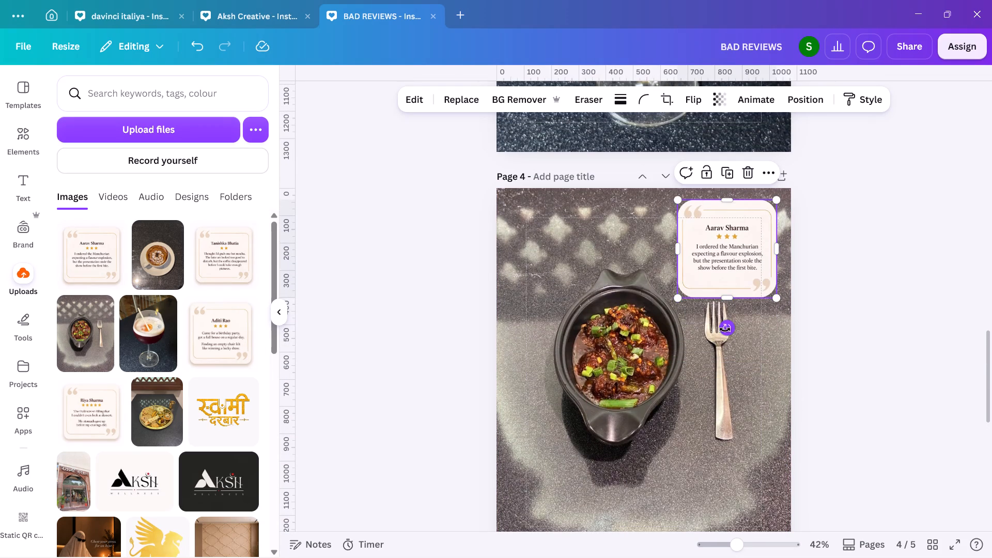
{"action": "left_click_drag", "start_coordinate": [725, 330], "coordinate": [723, 331]}
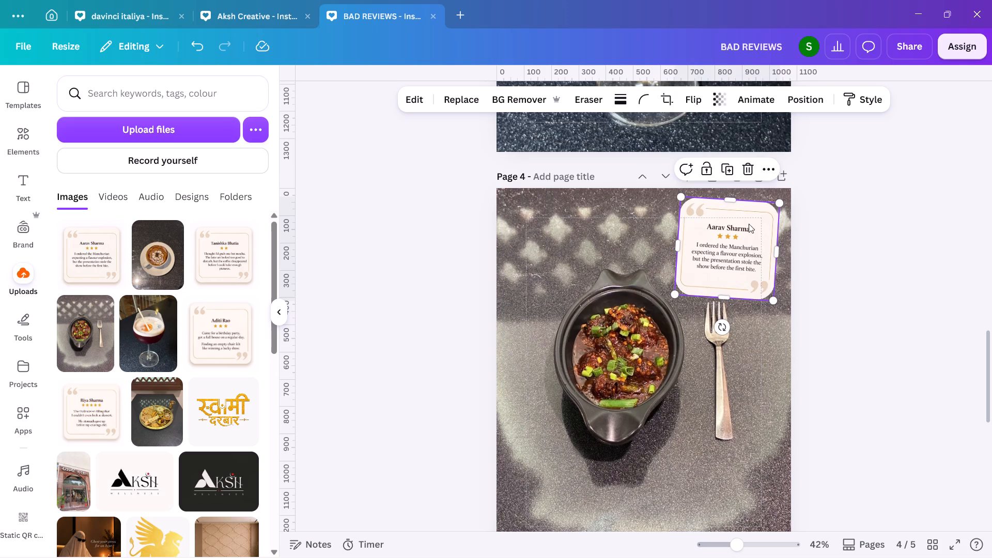
{"action": "left_click_drag", "start_coordinate": [782, 204], "coordinate": [789, 196]}
{"action": "double_click", "coordinate": [838, 243]}
{"action": "scroll", "coordinate": [838, 243], "scroll_direction": "up", "scroll_amount": 1}
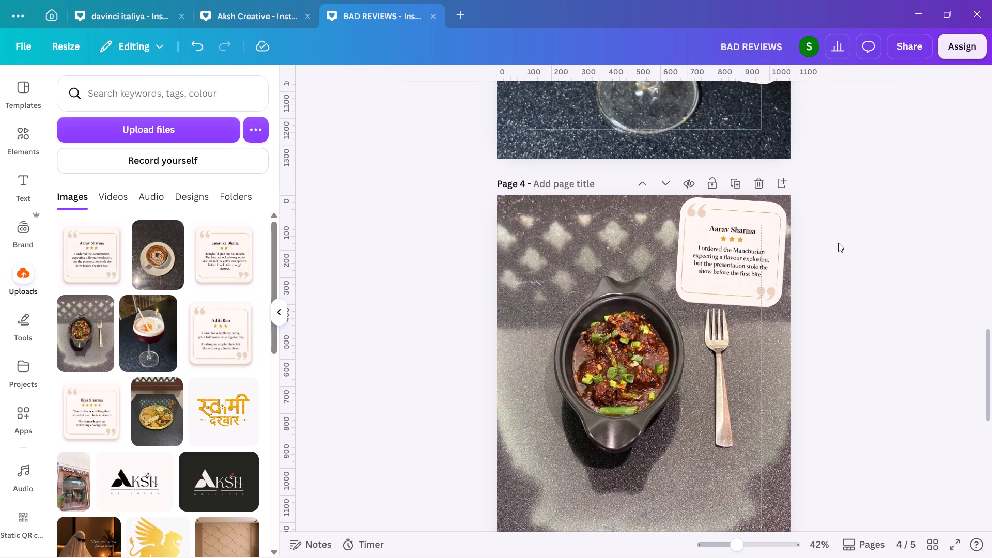
{"action": "left_click_drag", "start_coordinate": [751, 246], "coordinate": [746, 246]}
{"action": "double_click", "coordinate": [833, 254]}
{"action": "scroll", "coordinate": [833, 254], "scroll_direction": "up", "scroll_amount": 1}
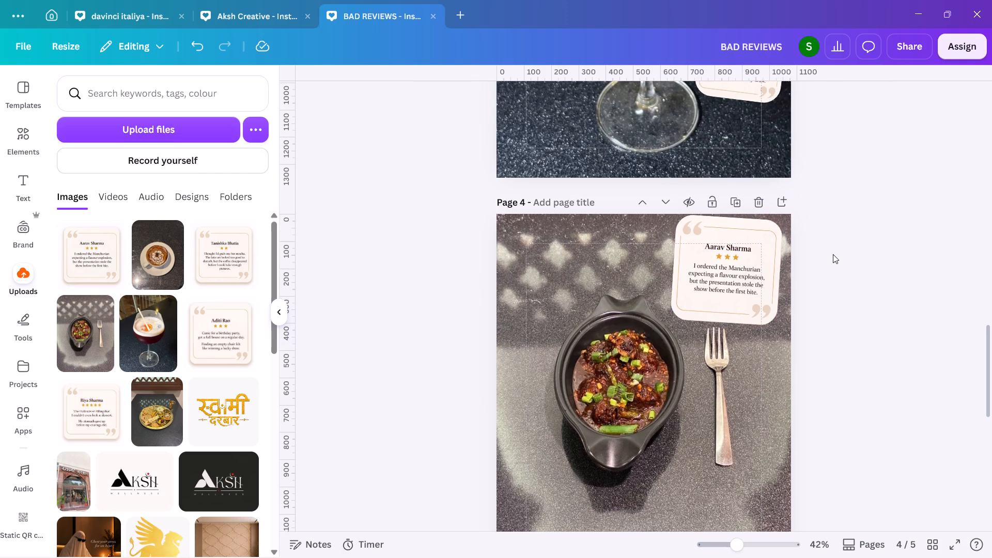
Look through the design's cover and photo pages to check the card placement and overall consistency.
{"action": "double_click", "coordinate": [858, 413]}
{"action": "scroll", "coordinate": [871, 222], "scroll_direction": "up", "scroll_amount": 10}
{"action": "scroll", "coordinate": [845, 311], "scroll_direction": "down", "scroll_amount": 2}
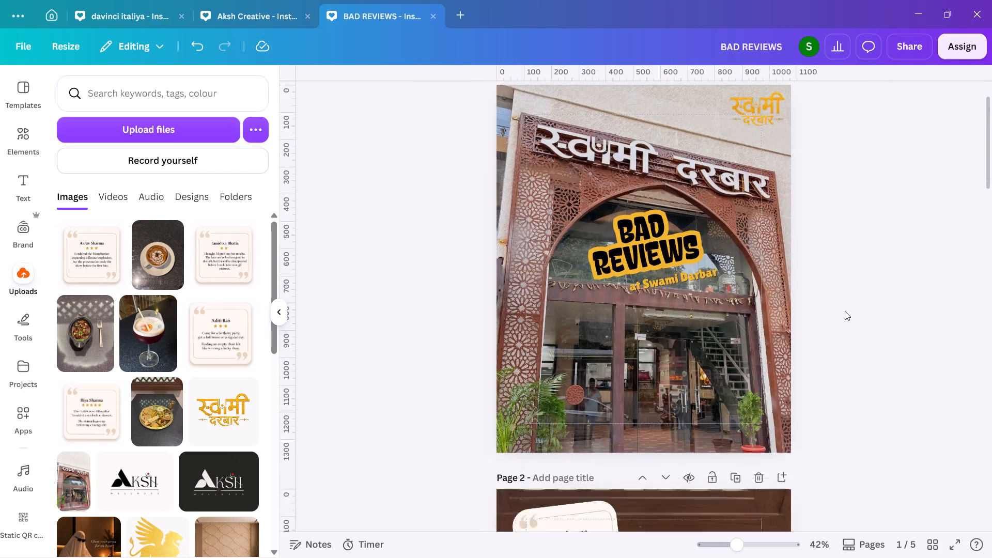
{"action": "scroll", "coordinate": [845, 311], "scroll_direction": "down", "scroll_amount": 7}
{"action": "scroll", "coordinate": [845, 311], "scroll_direction": "up", "scroll_amount": 1}
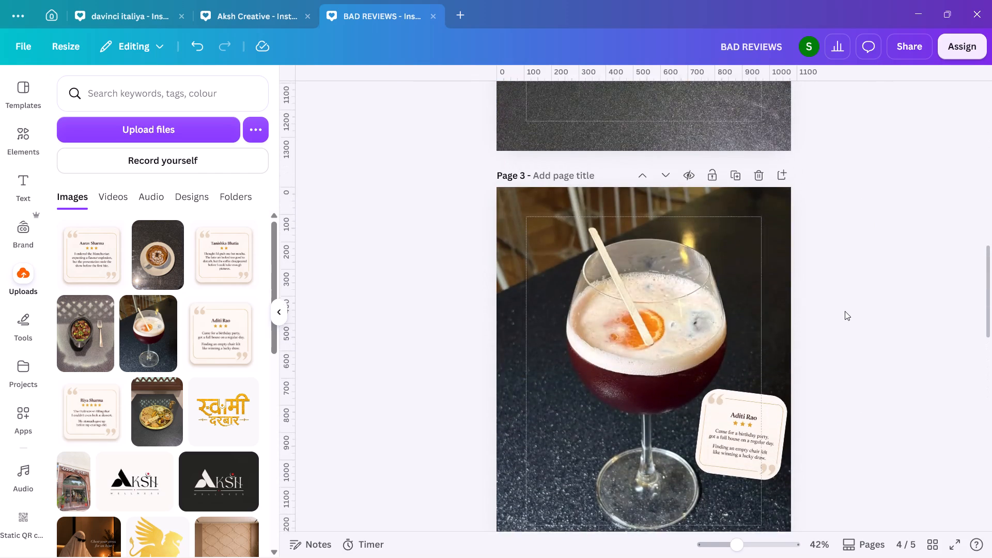
{"action": "scroll", "coordinate": [845, 311], "scroll_direction": "down", "scroll_amount": 4}
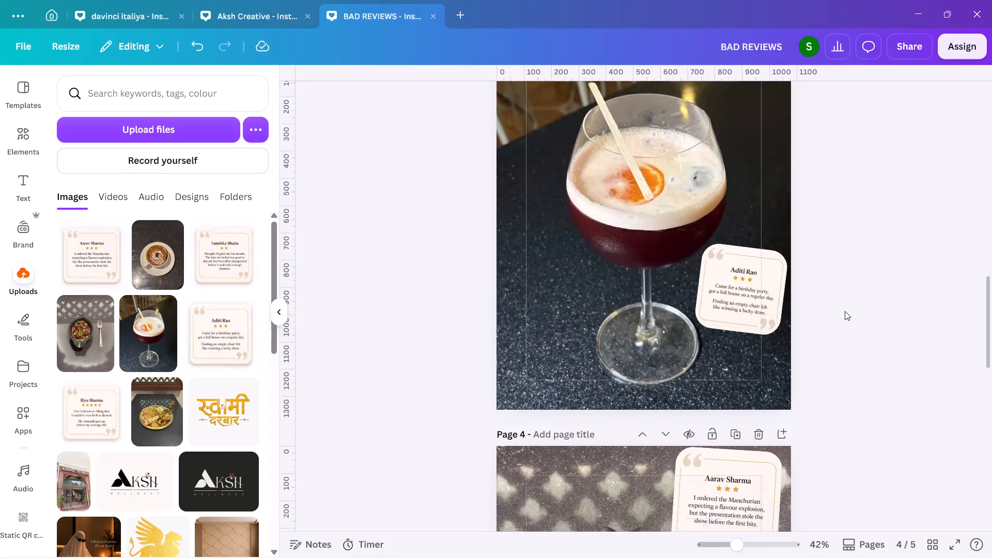
{"action": "scroll", "coordinate": [845, 311], "scroll_direction": "down", "scroll_amount": 5}
{"action": "scroll", "coordinate": [845, 311], "scroll_direction": "up", "scroll_amount": 10}
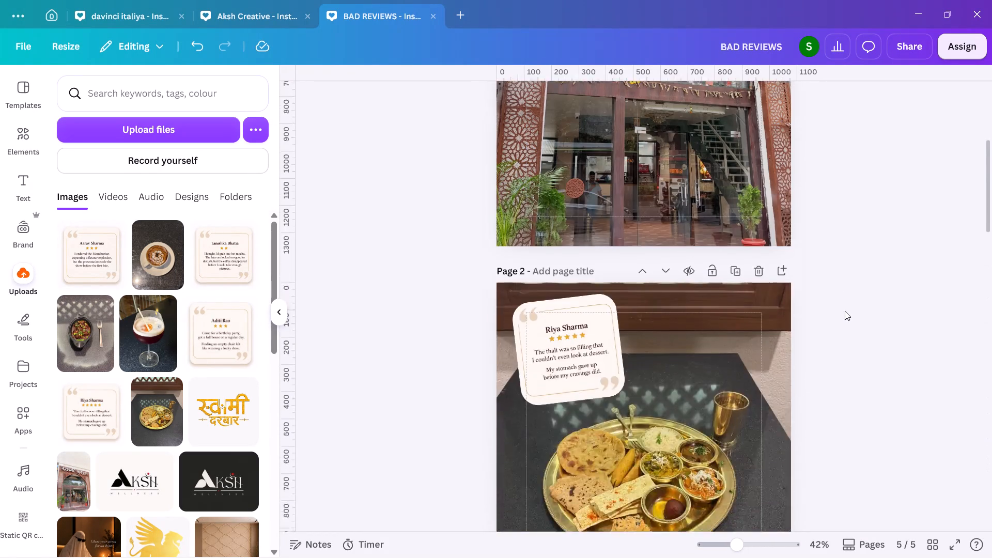
Review pages 2 to 5 for review card placement and overall consistency before exporting.
{"action": "scroll", "coordinate": [845, 311], "scroll_direction": "down", "scroll_amount": 8}
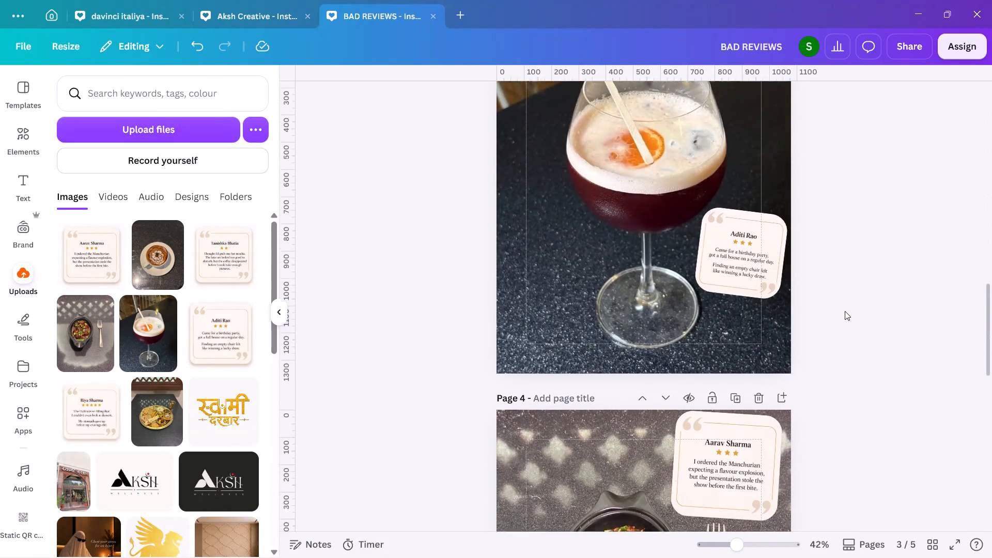
{"action": "scroll", "coordinate": [845, 311], "scroll_direction": "down", "scroll_amount": 2}
{"action": "scroll", "coordinate": [789, 358], "scroll_direction": "down", "scroll_amount": 5}
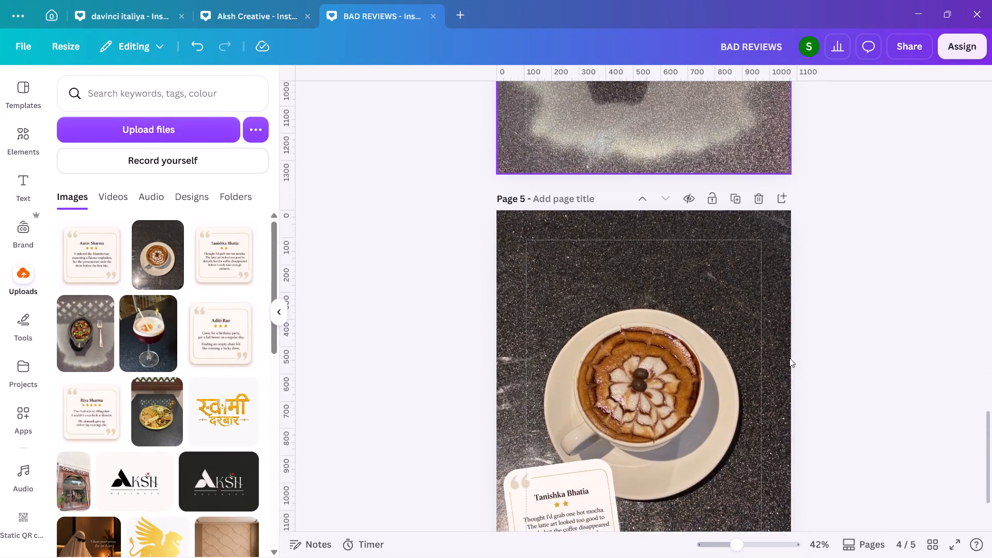
{"action": "scroll", "coordinate": [789, 358], "scroll_direction": "up", "scroll_amount": 1}
{"action": "scroll", "coordinate": [789, 358], "scroll_direction": "down", "scroll_amount": 6}
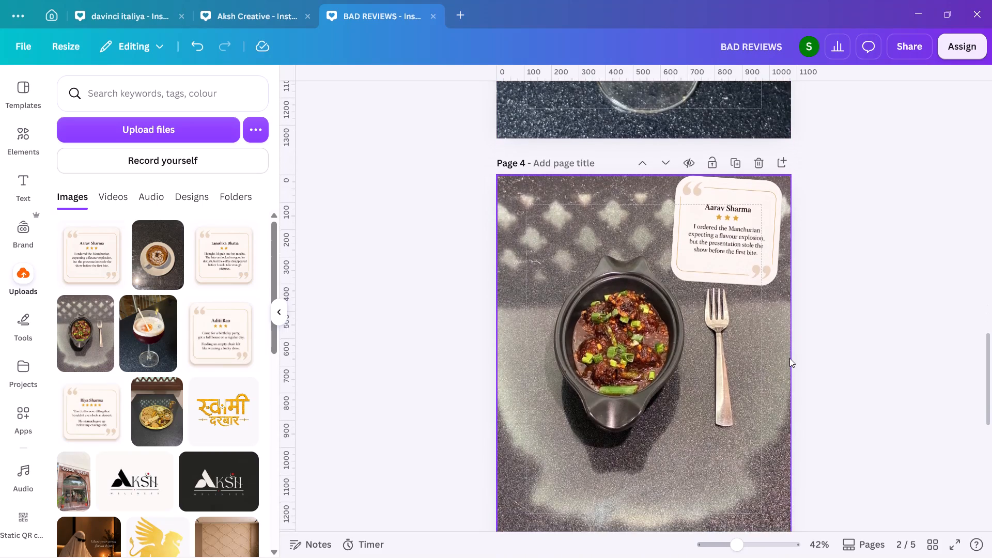
{"action": "scroll", "coordinate": [789, 358], "scroll_direction": "down", "scroll_amount": 3}
{"action": "scroll", "coordinate": [789, 358], "scroll_direction": "up", "scroll_amount": 2}
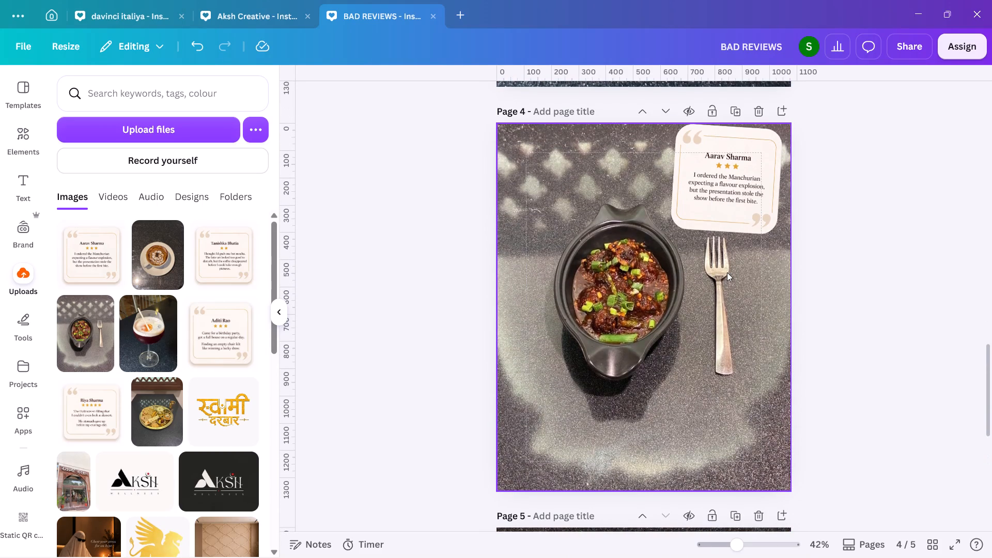
Start a PNG download of all pages at size 2.5 with high quality, and dismiss the download progress notice.
{"action": "left_click", "coordinate": [915, 42]}
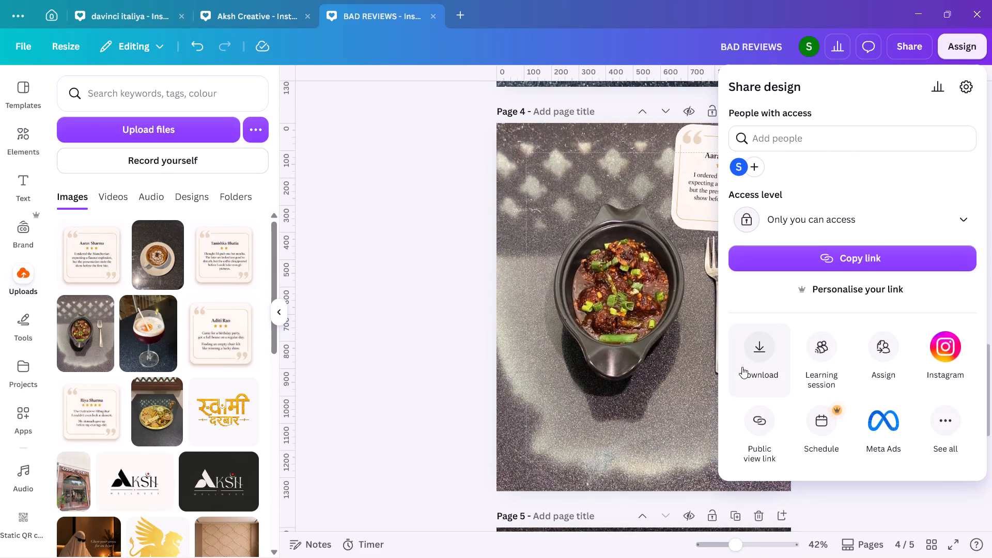
{"action": "left_click", "coordinate": [742, 367]}
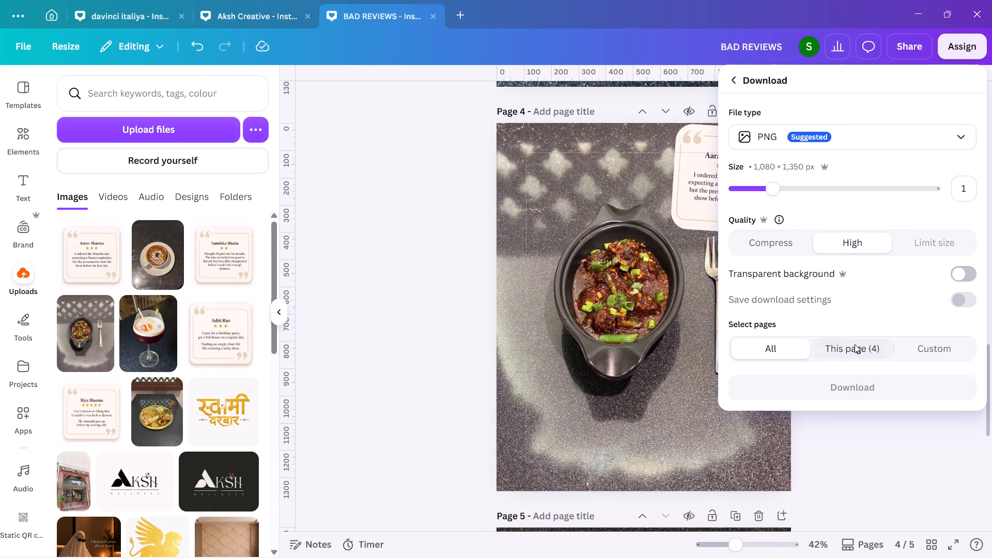
{"action": "left_click", "coordinate": [957, 192]}
{"action": "type", "text": "2.5"}
{"action": "key", "text": "Return"}
{"action": "left_click", "coordinate": [890, 385]}
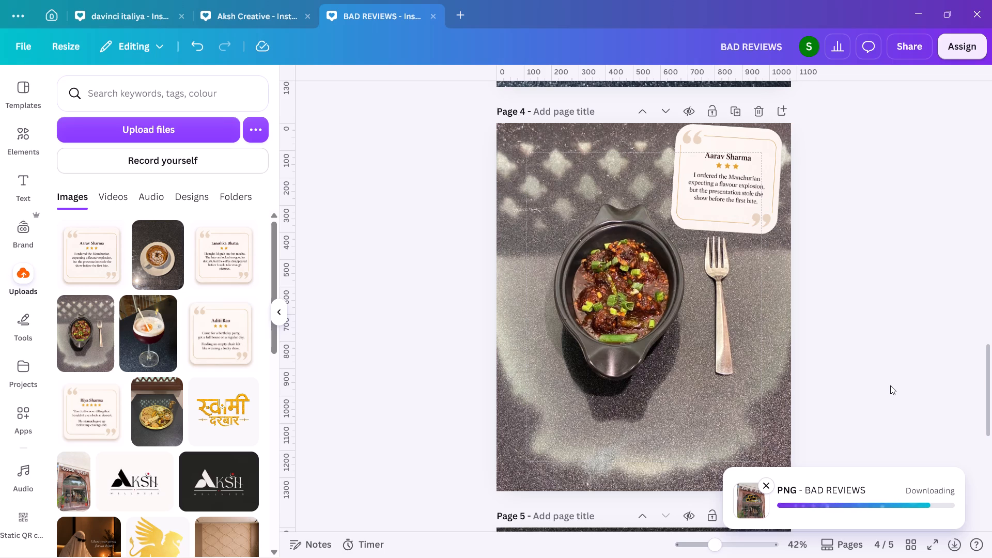
{"action": "left_click", "coordinate": [763, 486]}
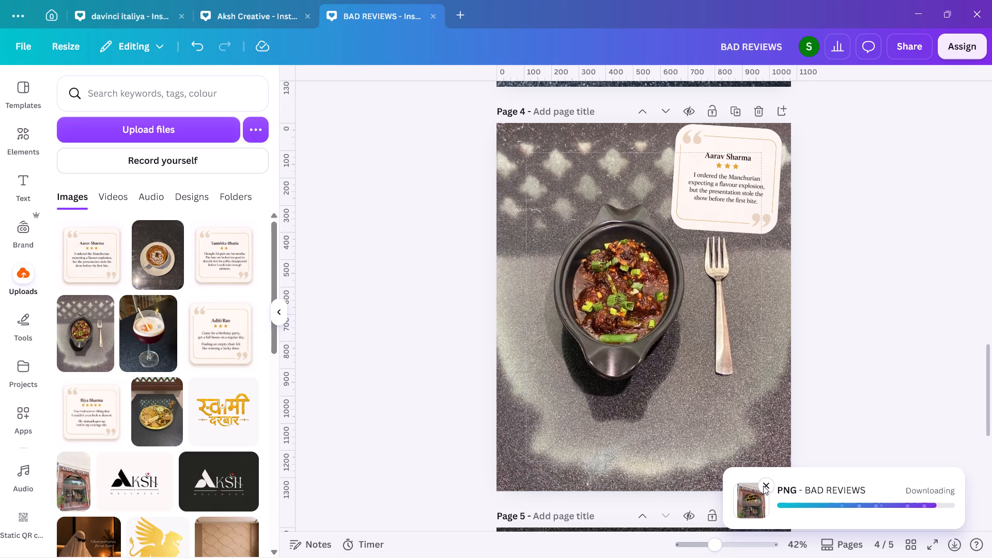
Download all pages again as high-quality PNGs at size 2.5.
{"action": "left_click", "coordinate": [904, 54]}
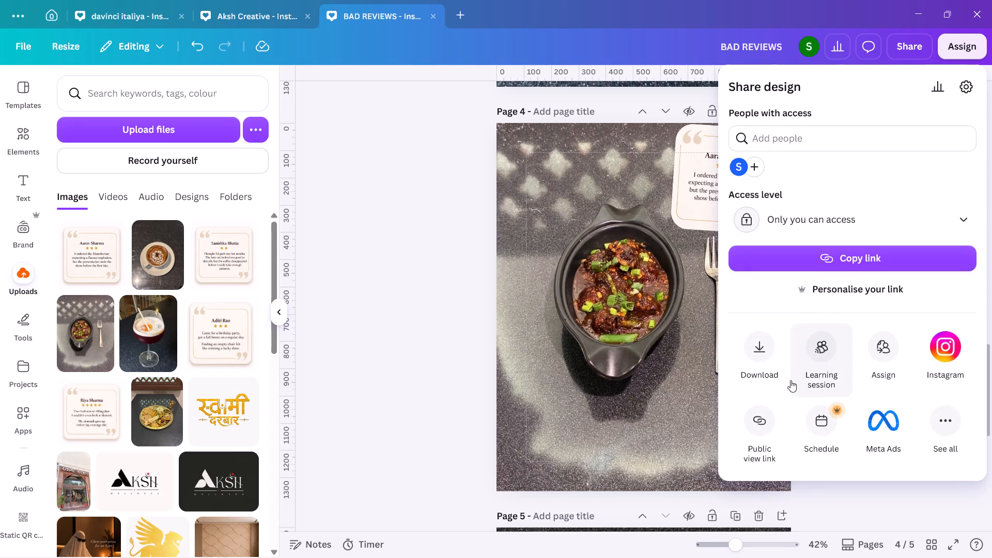
{"action": "left_click", "coordinate": [768, 327]}
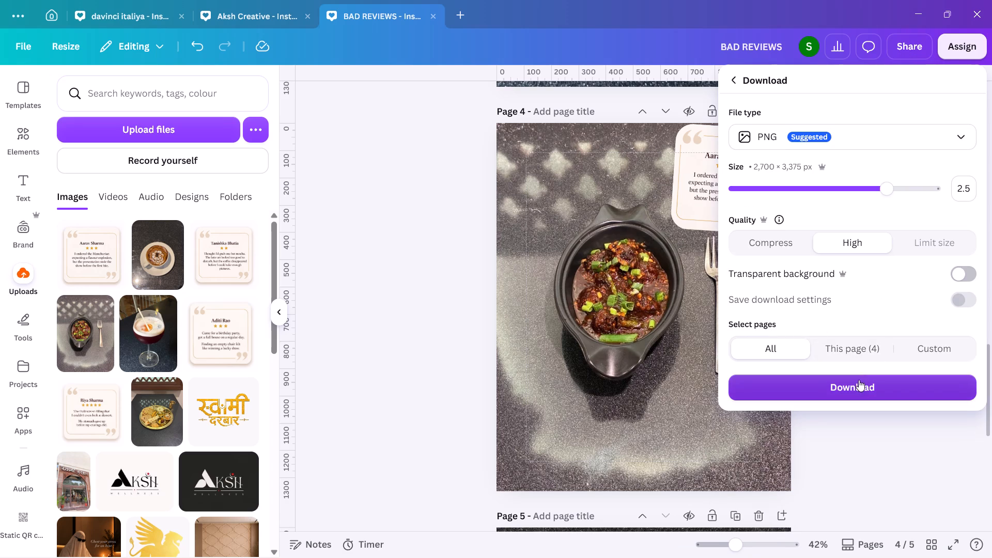